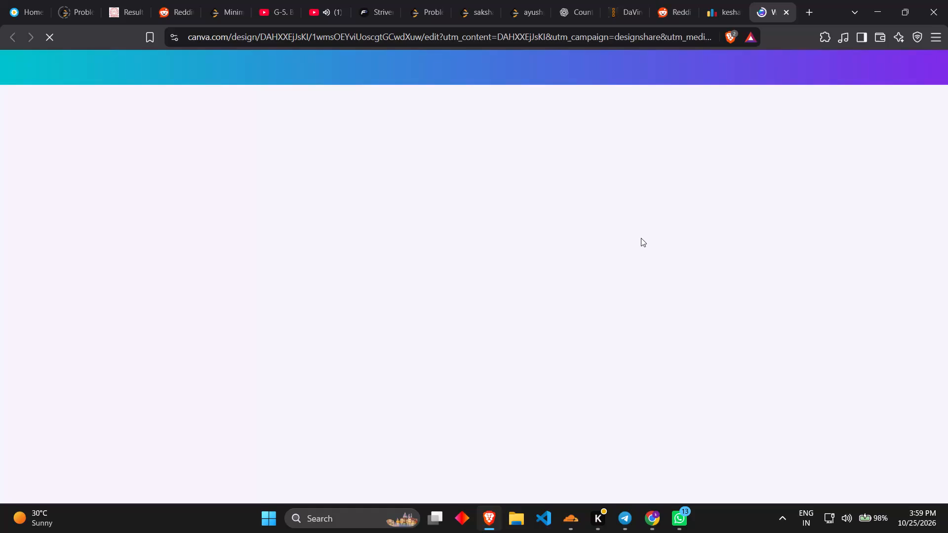
Review the poster versions in the weekly contest schedule design, comparing the backgrounds on the different pages.
scroll(617, 253, "up", 4)
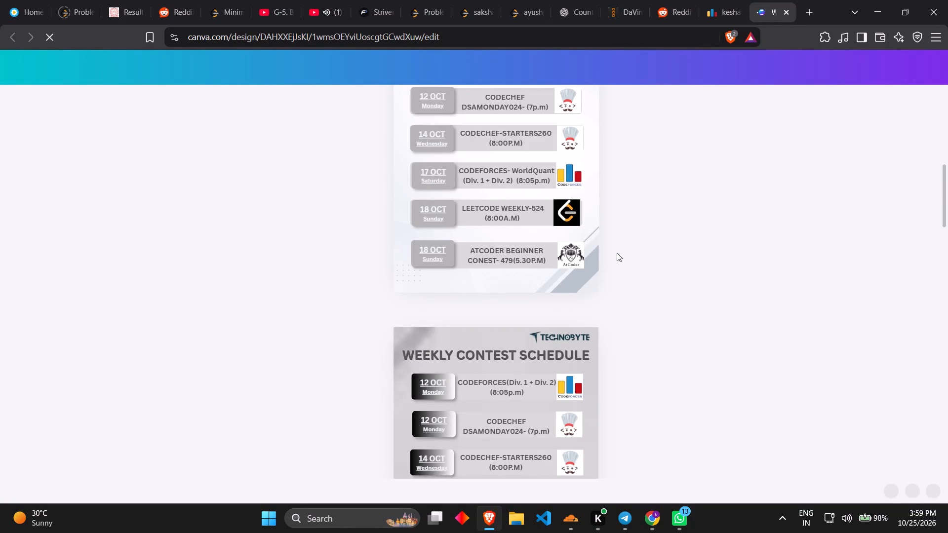
scroll(617, 253, "down", 12)
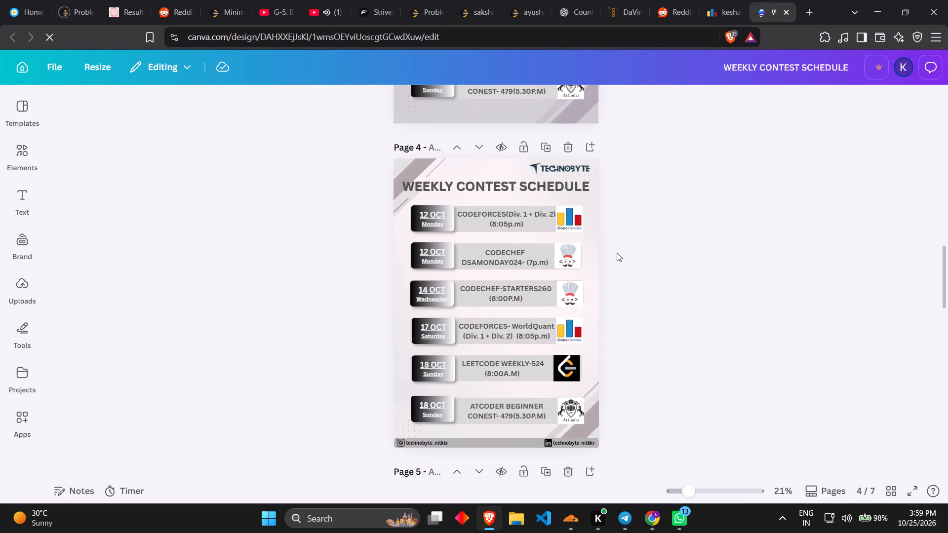
scroll(617, 253, "down", 5)
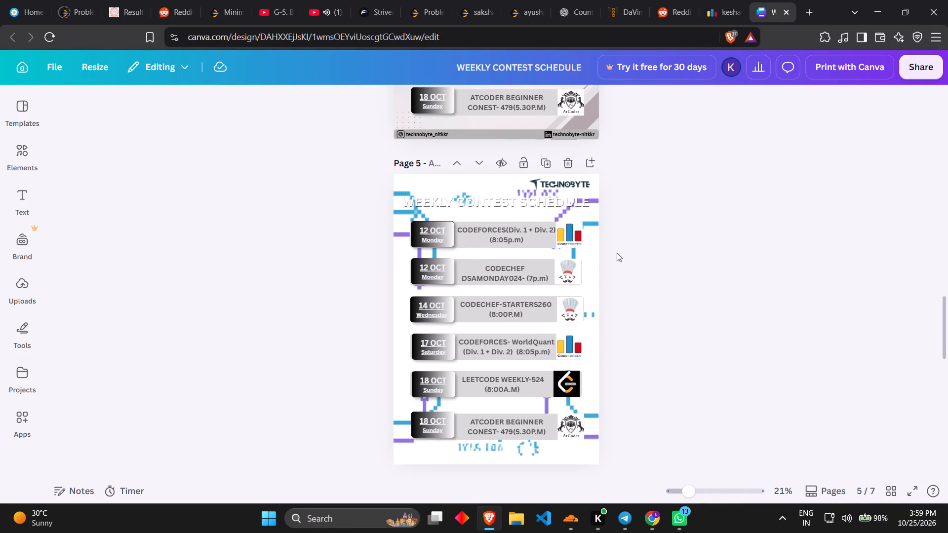
scroll(617, 253, "up", 5)
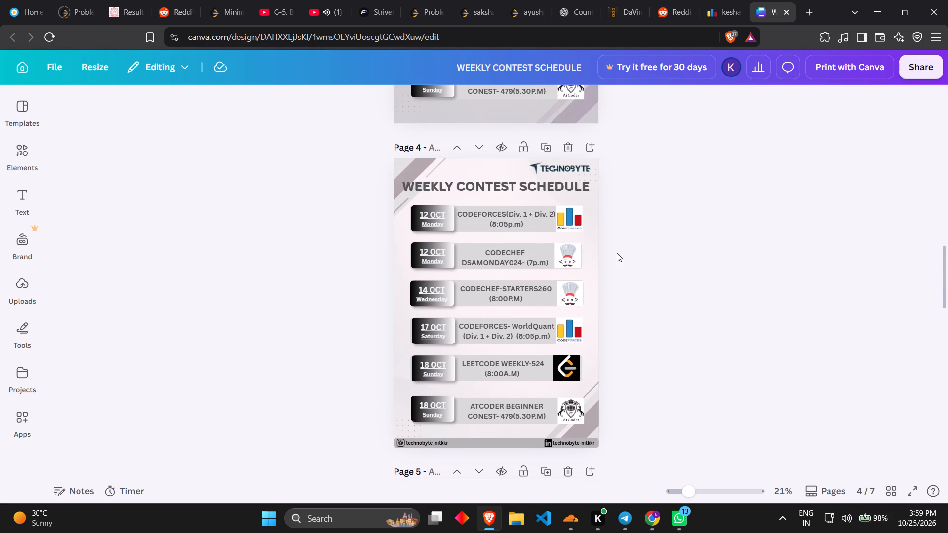
scroll(625, 262, "down", 10)
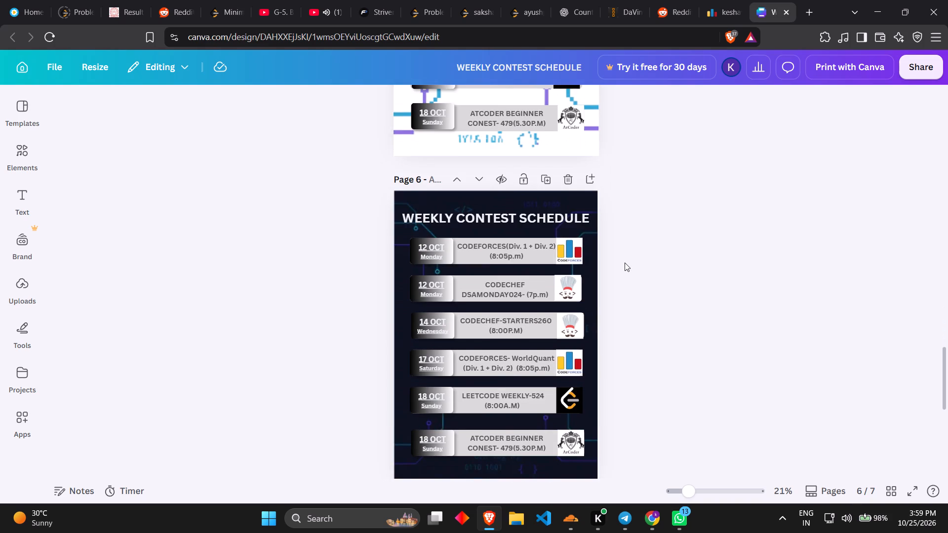
scroll(625, 263, "down", 7)
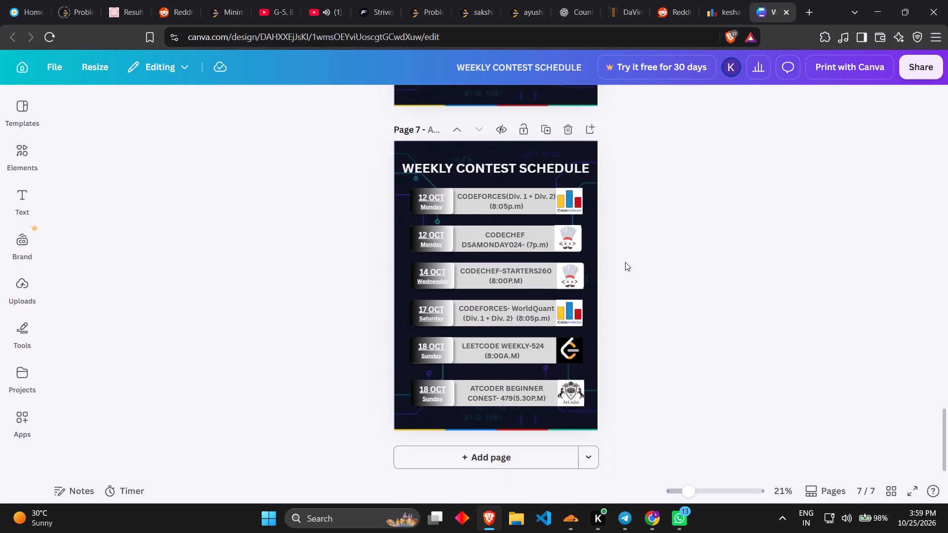
scroll(625, 262, "up", 4)
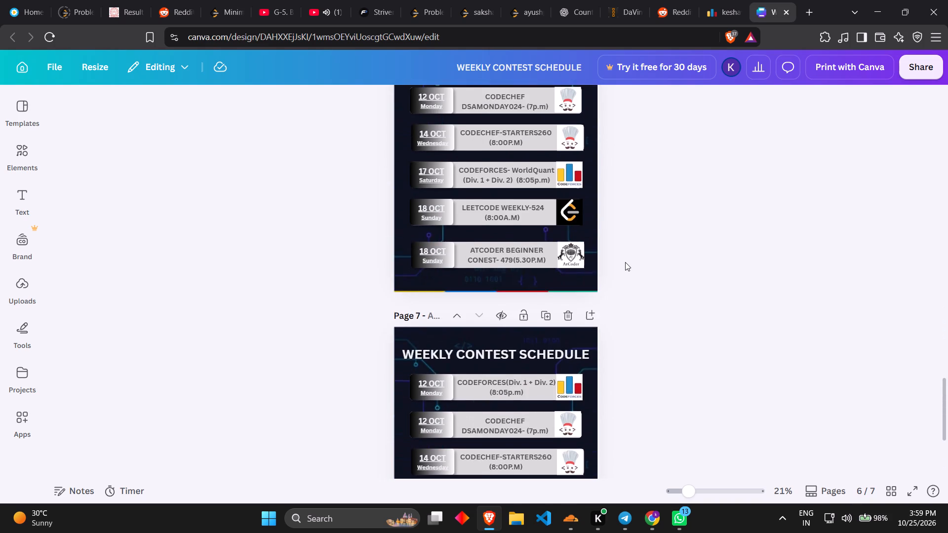
scroll(625, 262, "up", 2)
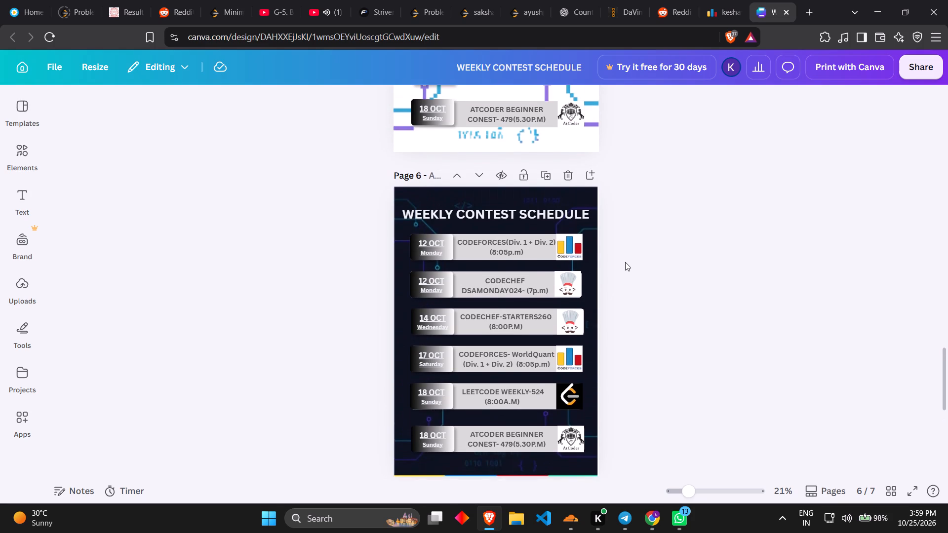
scroll(625, 262, "up", 11)
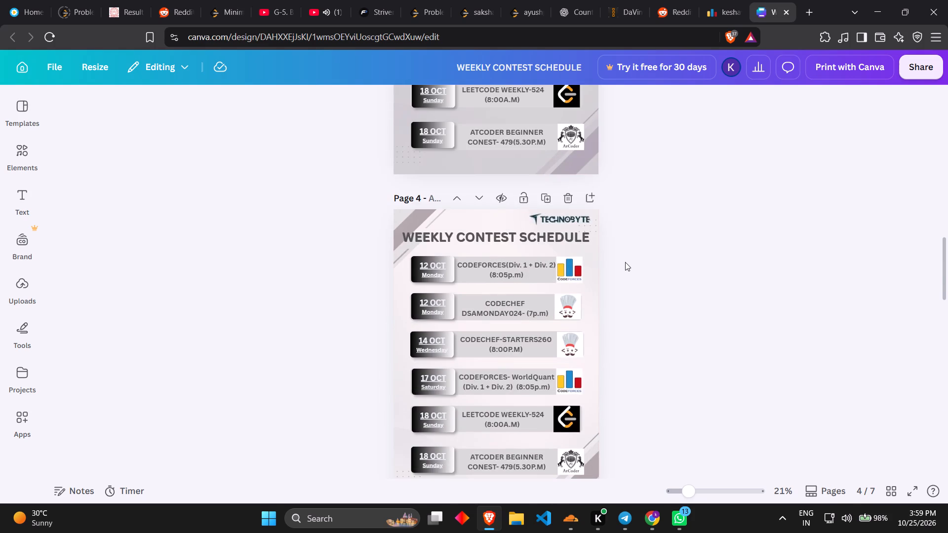
scroll(625, 262, "down", 2)
scroll(625, 262, "up", 1)
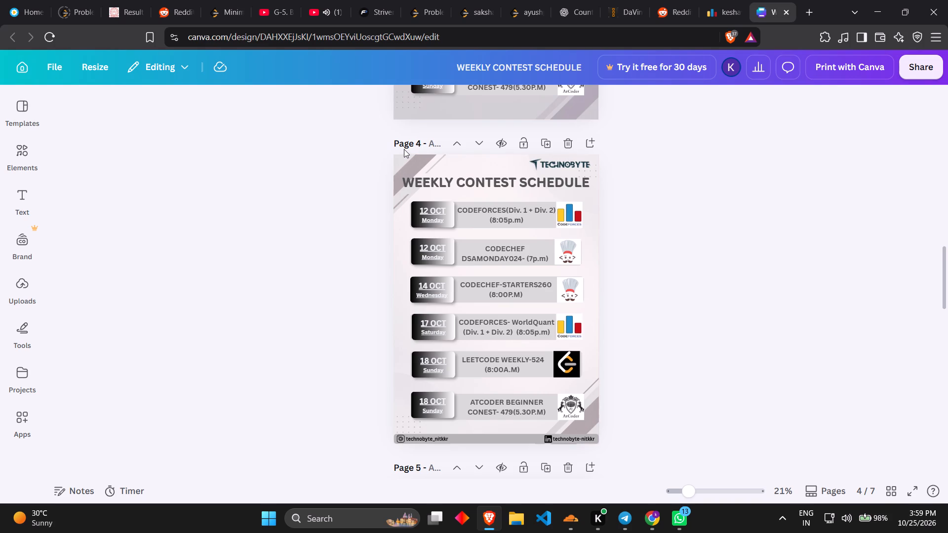
Capture a screenshot of the whole page 4 poster and copy it to the clipboard.
key("shift+super+s")
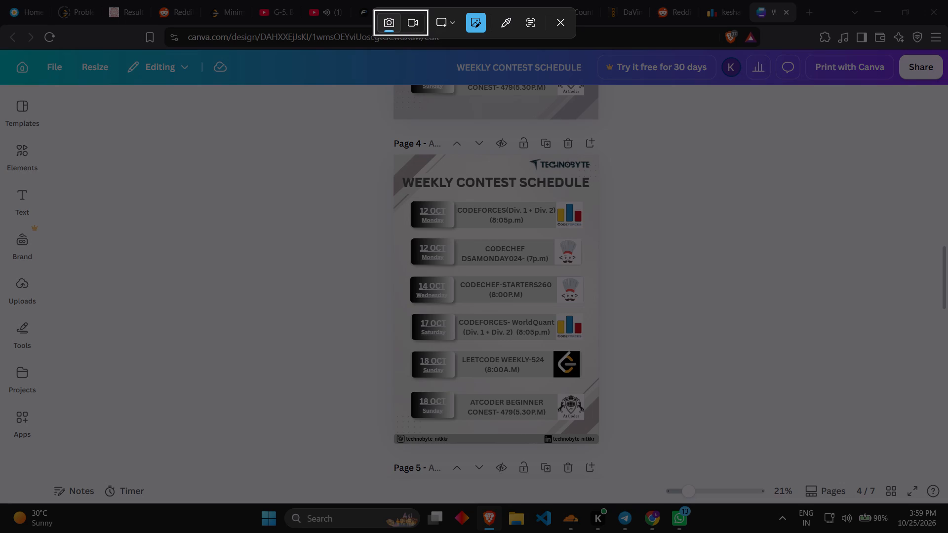
left_click_drag(393, 152, 583, 362)
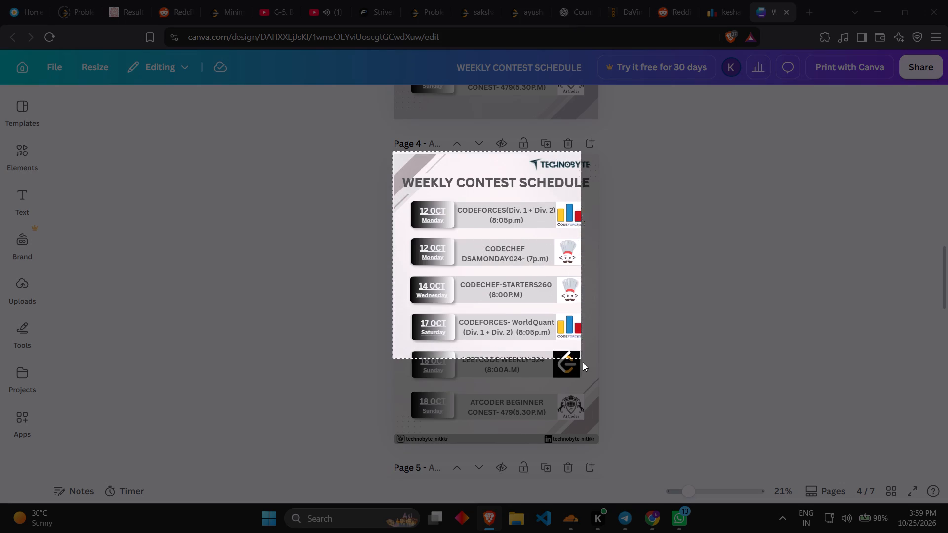
left_click_drag(583, 362, 600, 454)
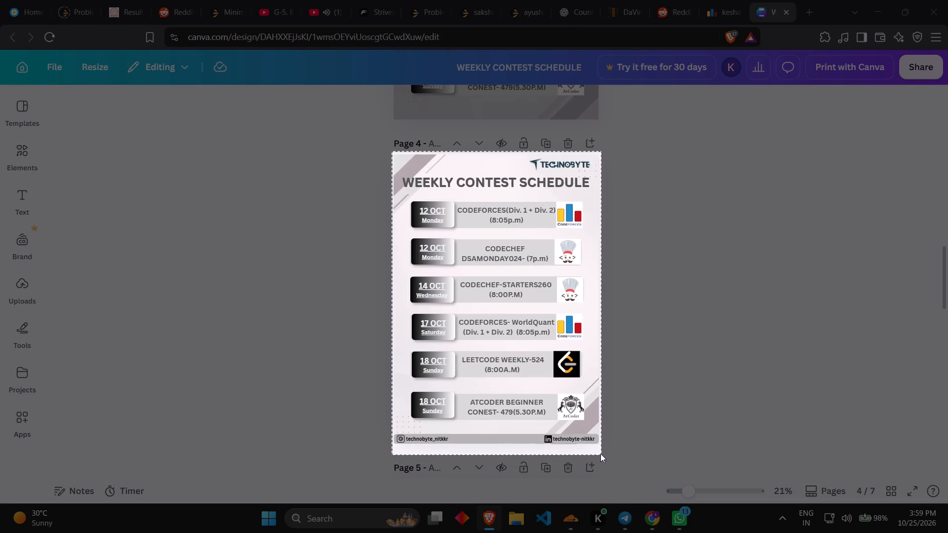
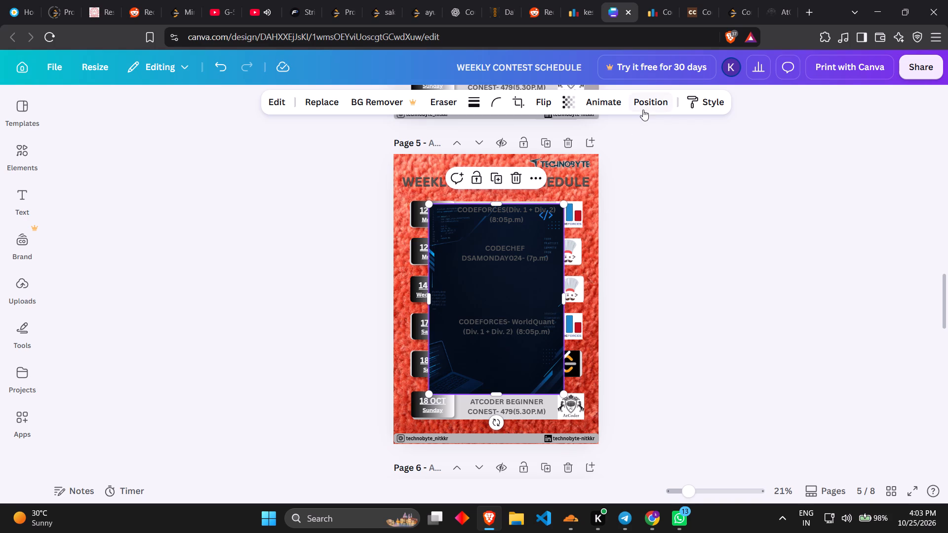
left_click(643, 110)
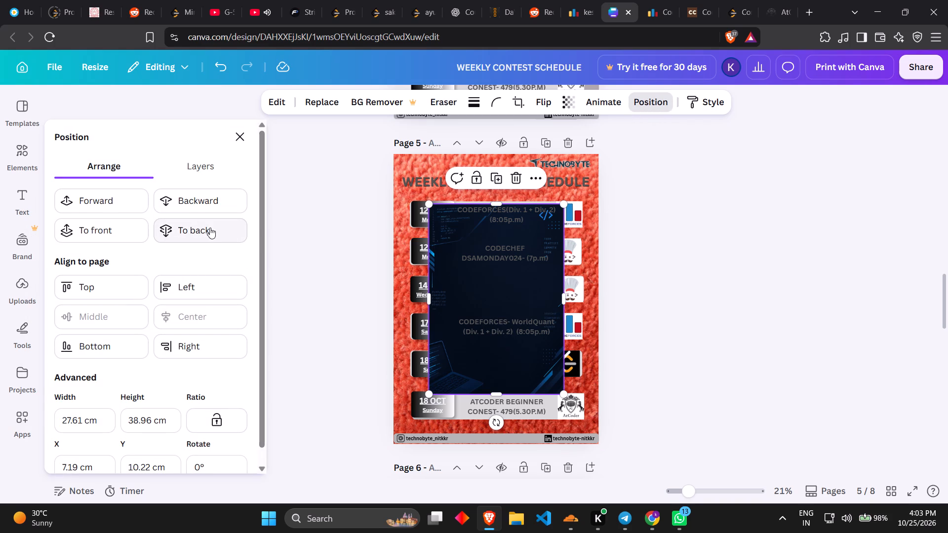
left_click(210, 228)
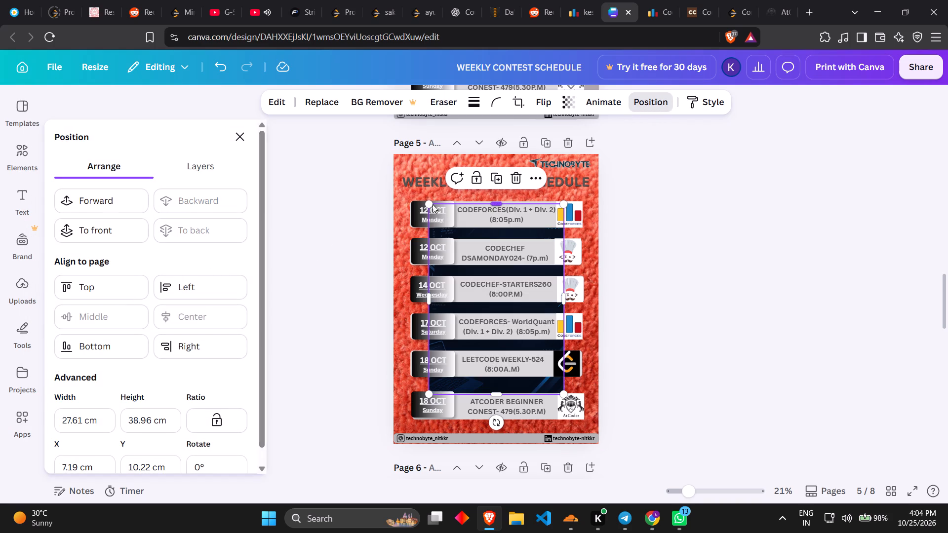
Enlarge the coding background image to cover page 5, to about 42 by 59 cm.
left_click_drag(429, 208, 398, 156)
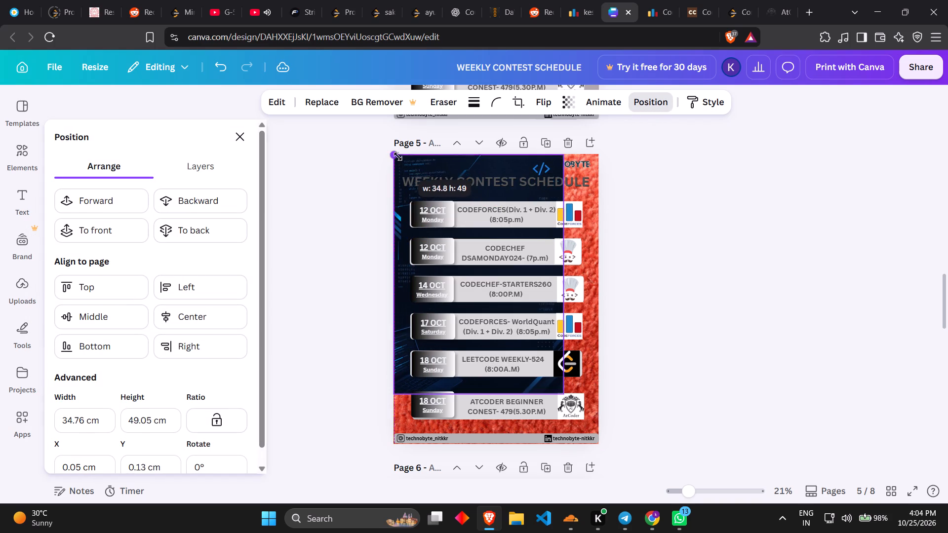
left_click_drag(398, 156, 403, 153)
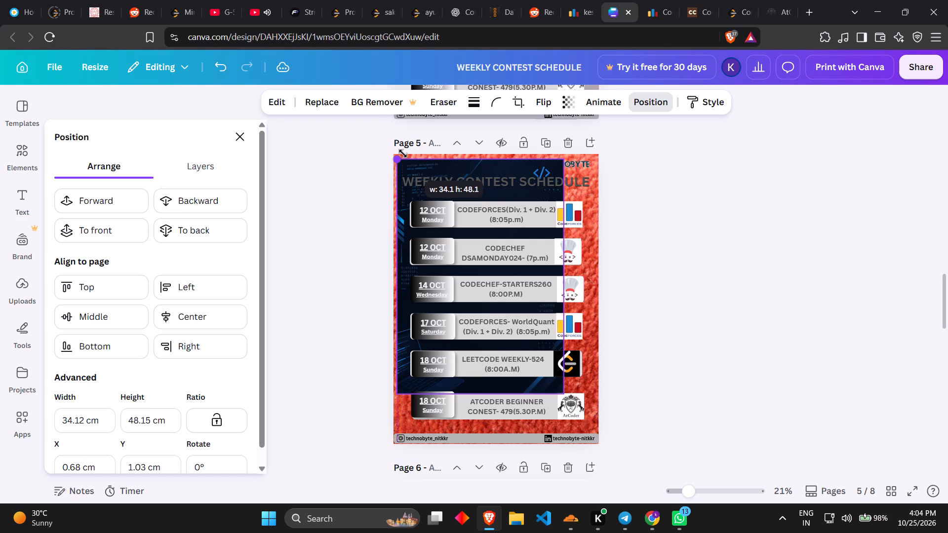
left_click_drag(403, 153, 404, 153)
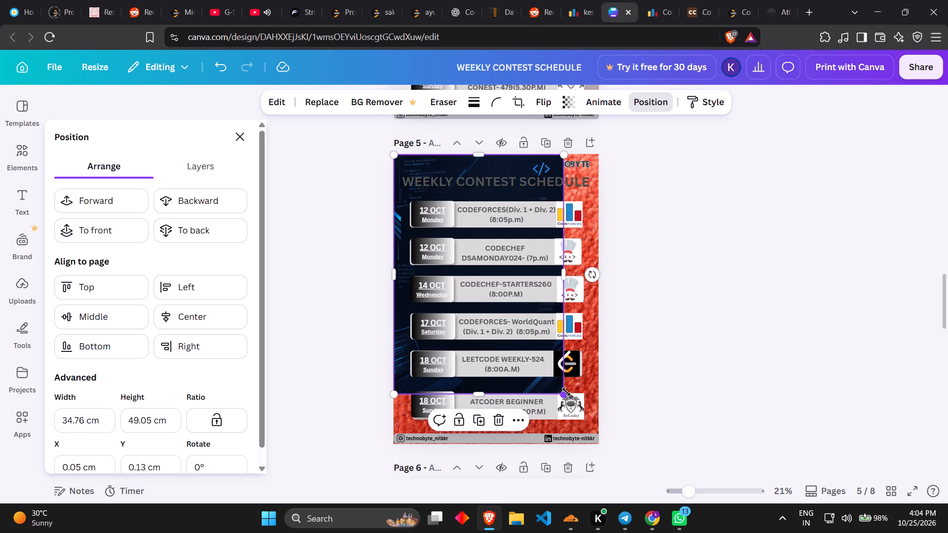
left_click_drag(565, 391, 596, 442)
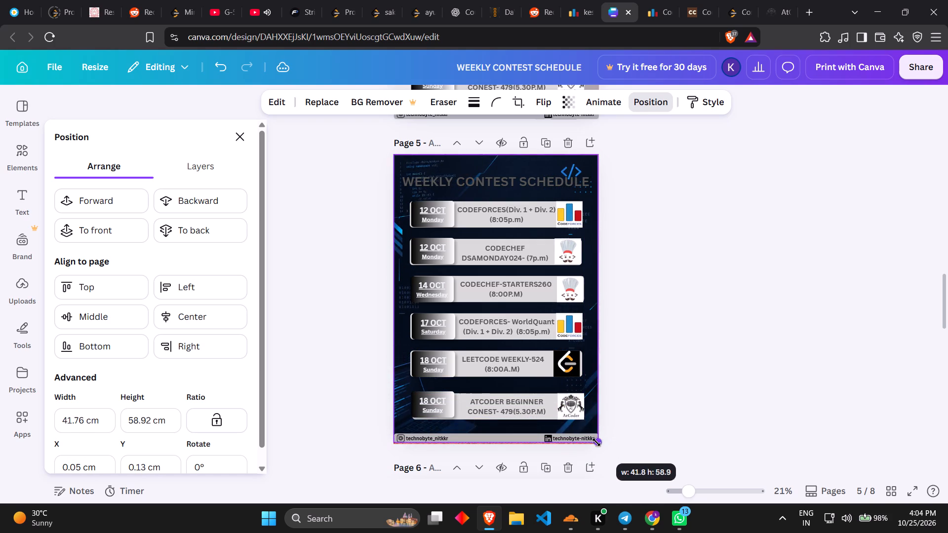
left_click_drag(596, 442, 592, 443)
left_click(343, 331)
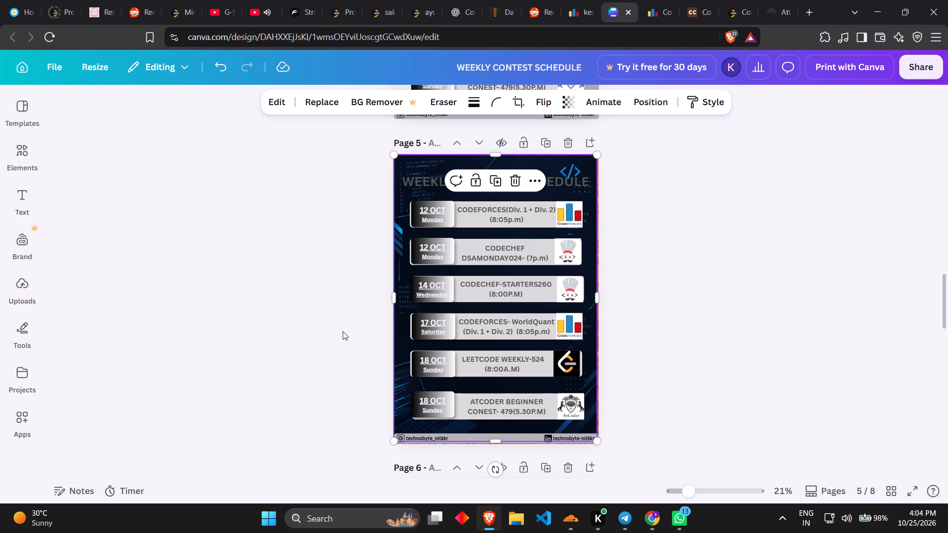
Shift the 12, 17 and 18 OCT date boxes on page 5 slightly left, over the left ends of their contest bars.
left_click(435, 259)
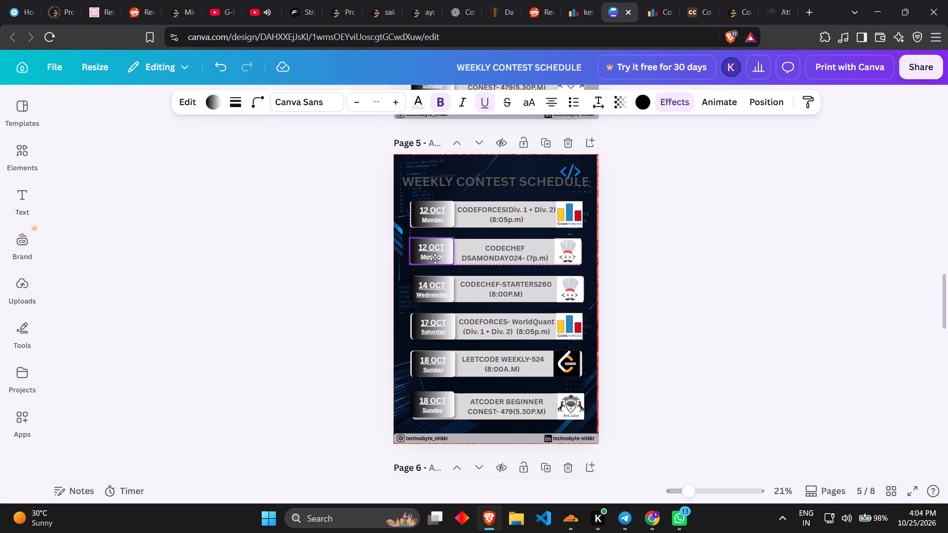
left_click(426, 322)
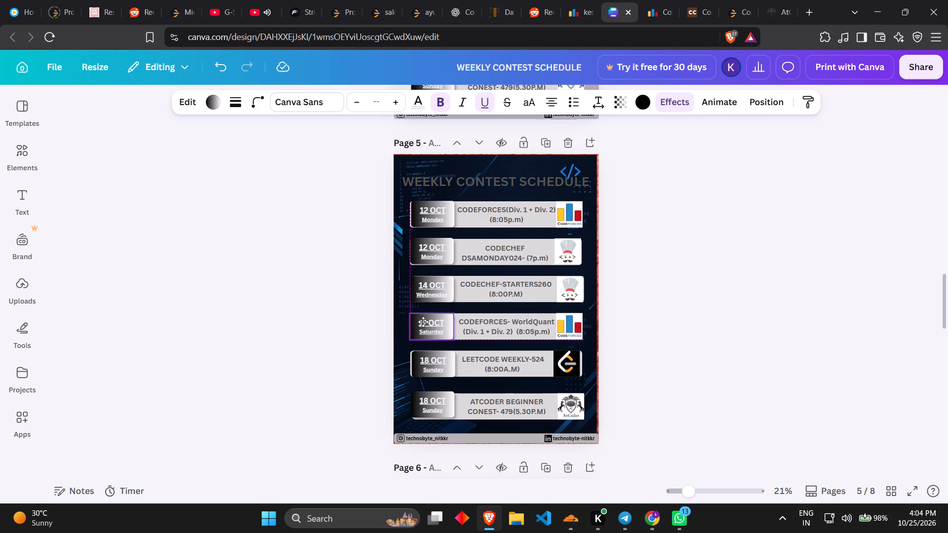
left_click(428, 355)
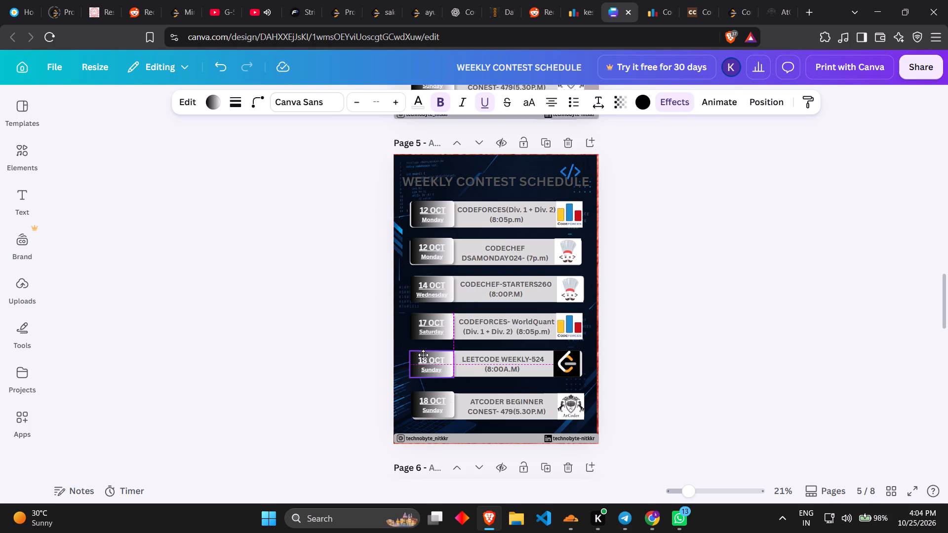
left_click(435, 394)
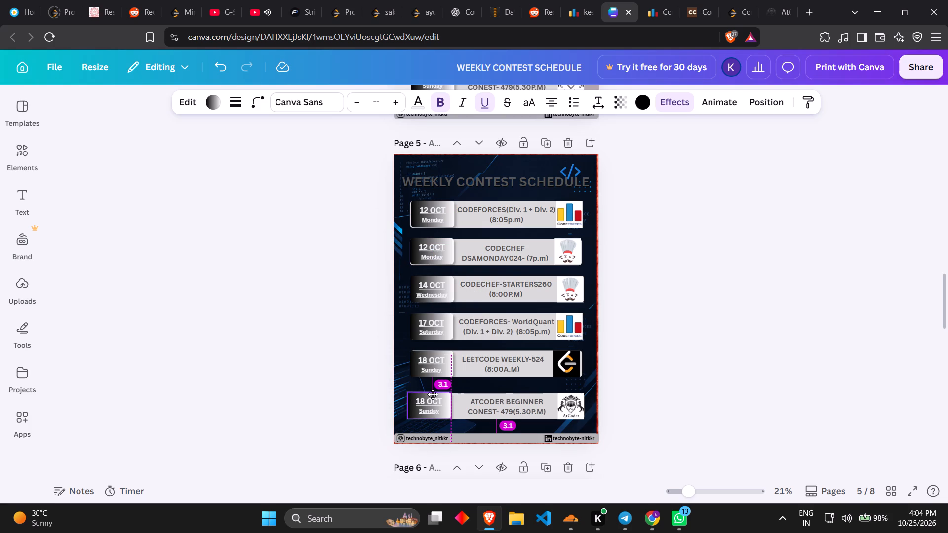
left_click(358, 359)
left_click(441, 261)
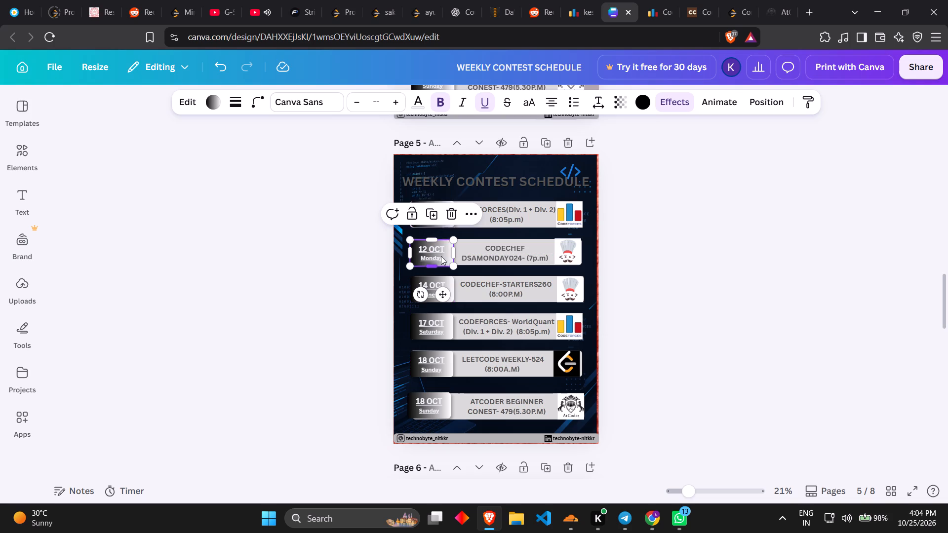
left_click(342, 219)
left_click(425, 214)
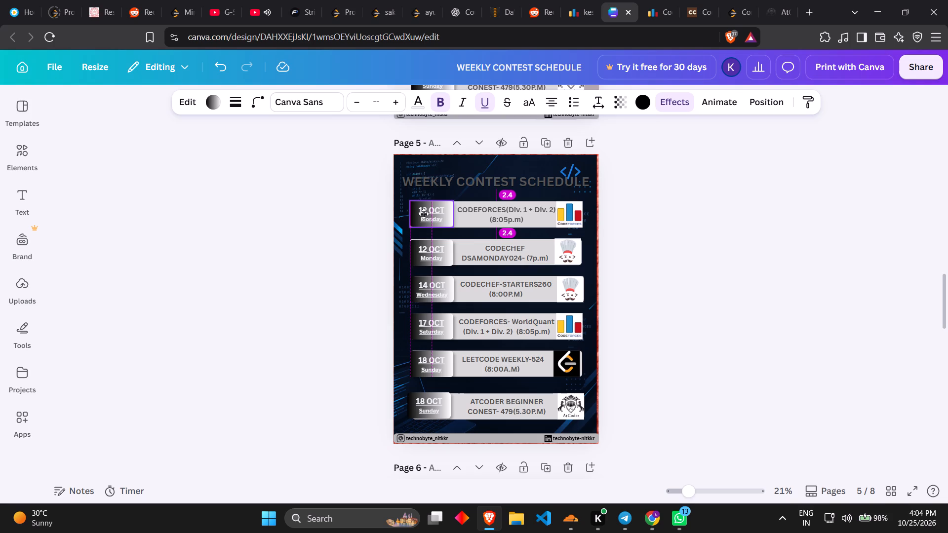
left_click(311, 256)
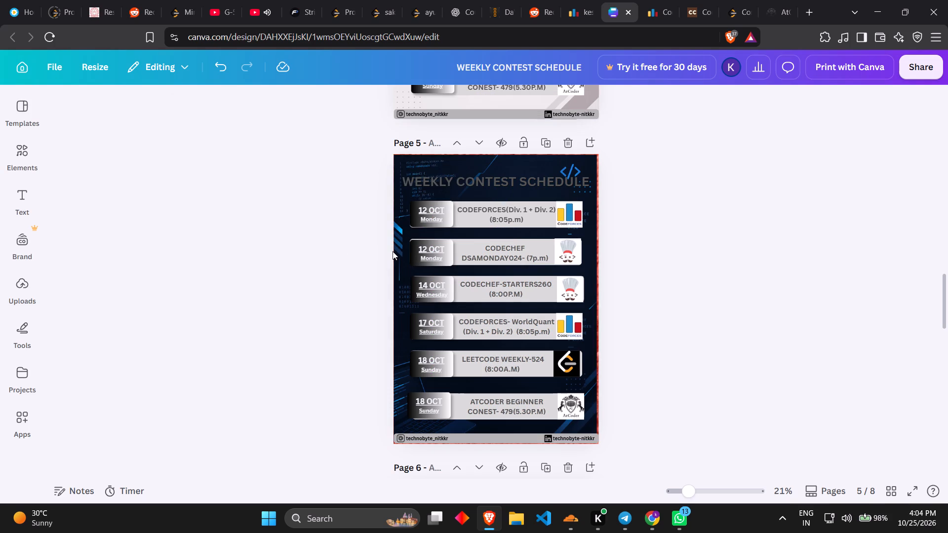
Align the CodeChef DSAMONDAY and AtCoder date boxes with the other date boxes in the column on page 5.
left_click(415, 255)
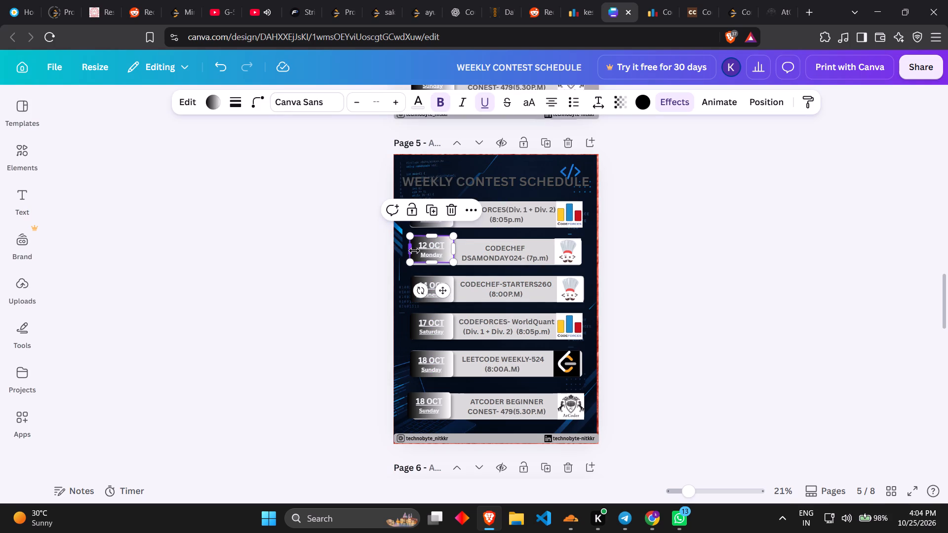
left_click_drag(415, 251, 416, 256)
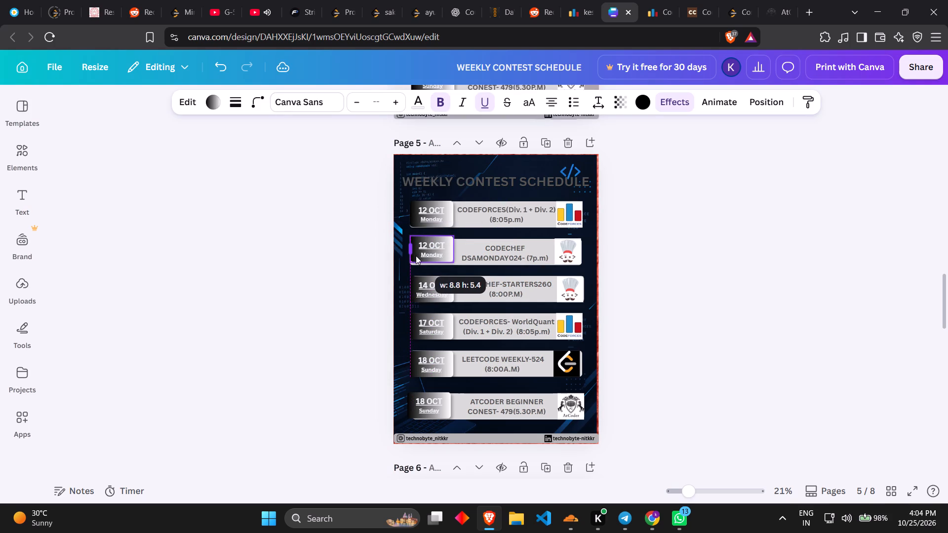
left_click_drag(416, 256, 416, 260)
left_click(418, 251)
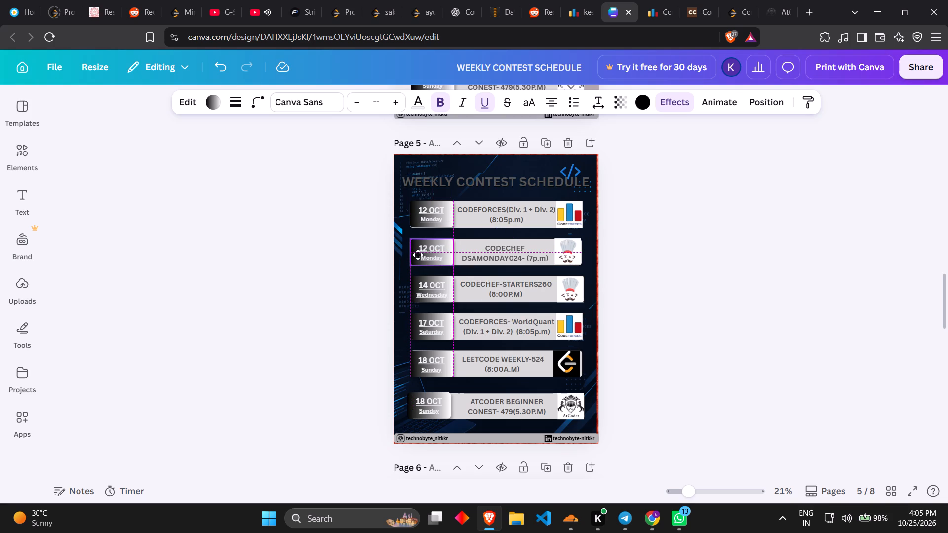
left_click(423, 400)
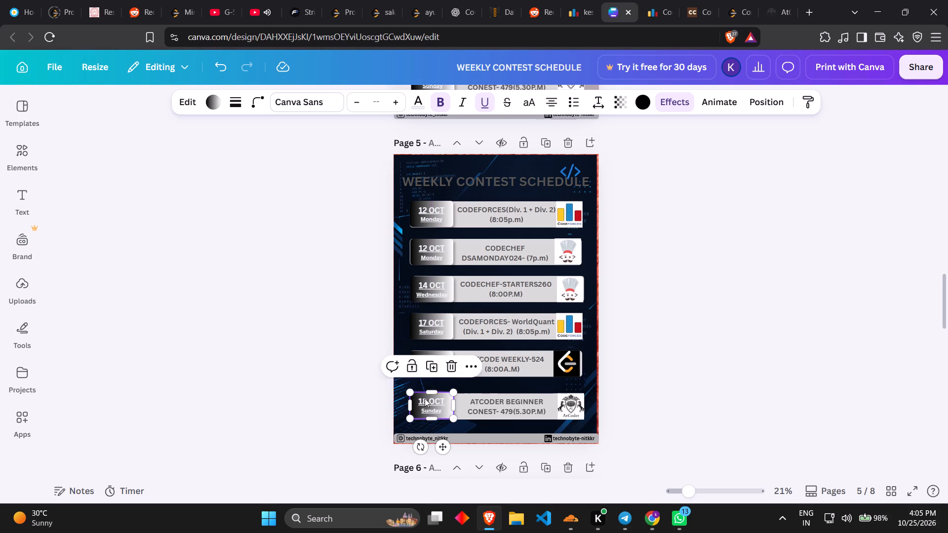
left_click(310, 340)
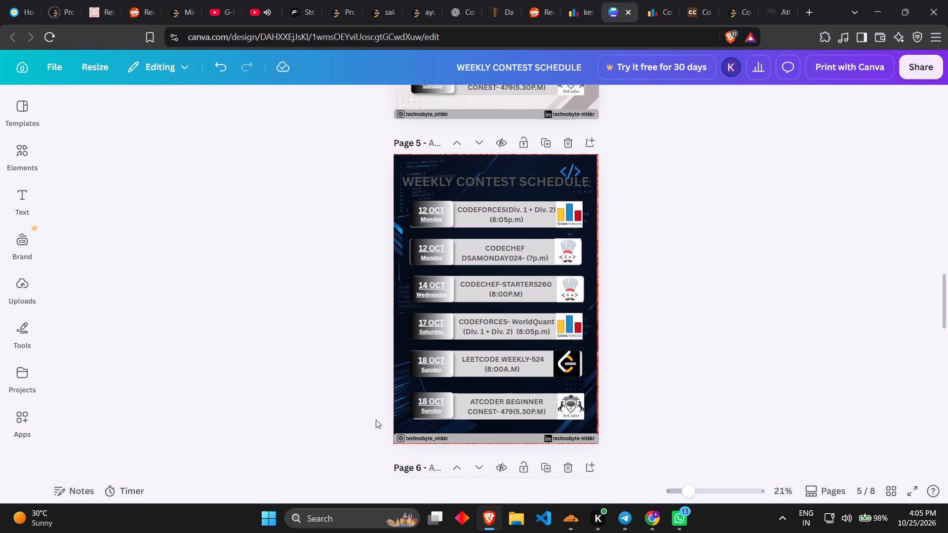
Shorten the grey bar of the CodeChef DSAMONDAY row from its left edge to about 34.7 cm wide.
left_click(467, 241)
left_click(410, 250)
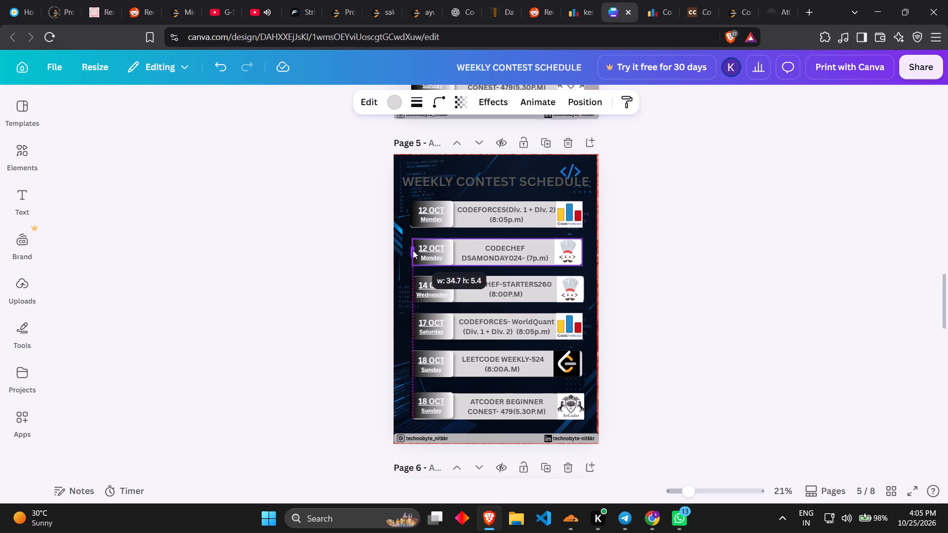
left_click(344, 280)
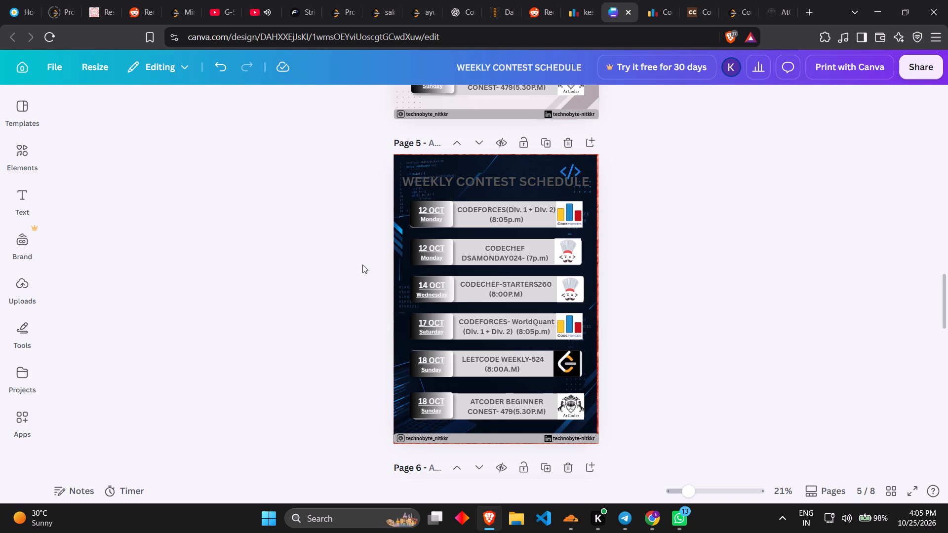
Change the WEEKLY CONTEST SCHEDULE title on page 5 to white text.
left_click(437, 175)
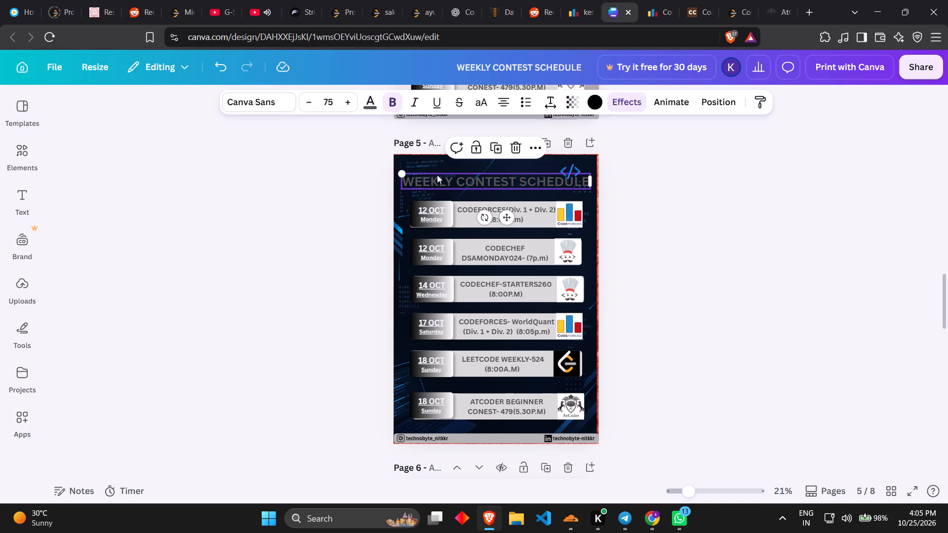
left_click(367, 98)
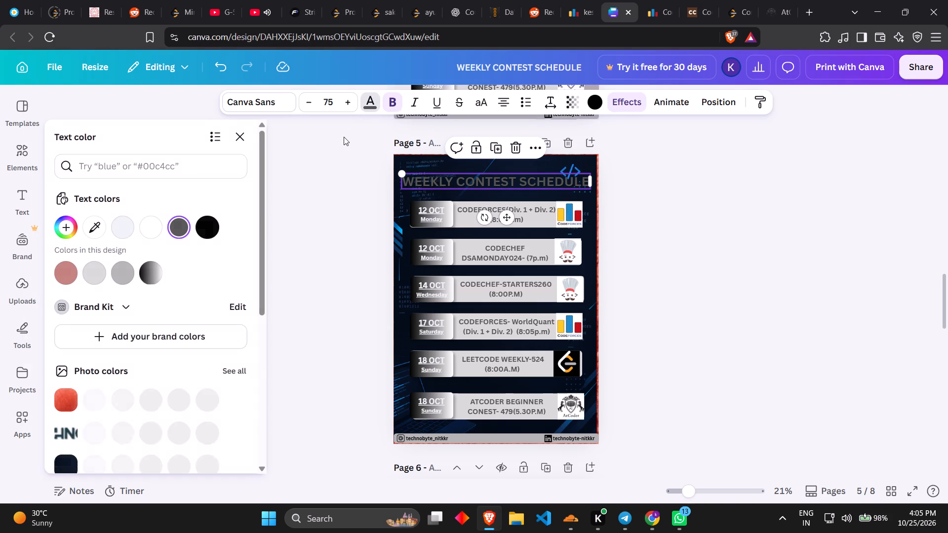
left_click(147, 225)
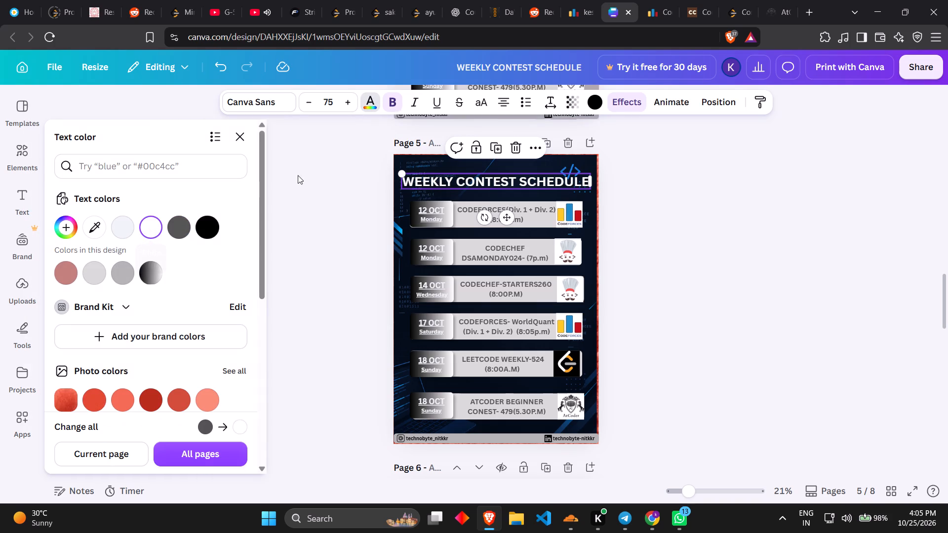
left_click(342, 163)
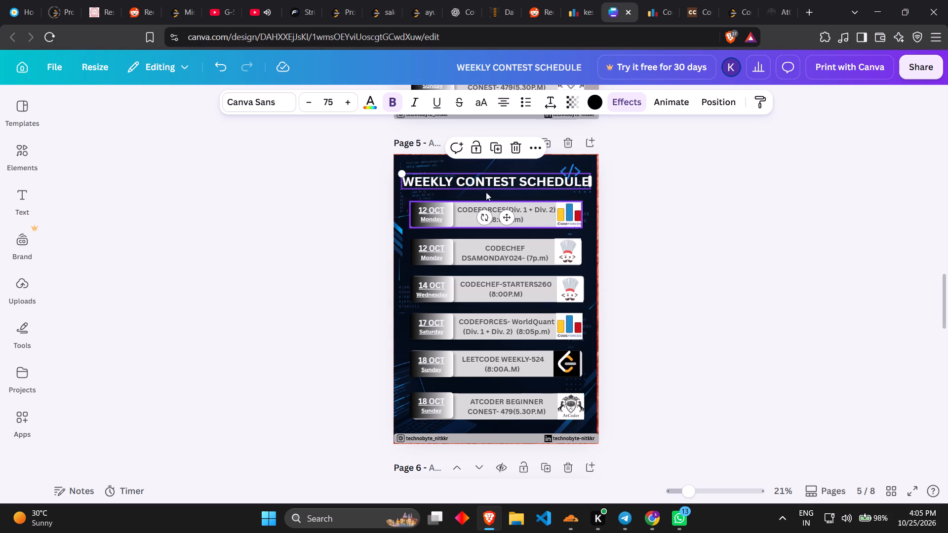
Apply white (#FFFFFF) as the colour of the TECHNOBYTE logo on page 4.
scroll(411, 367, "up", 3)
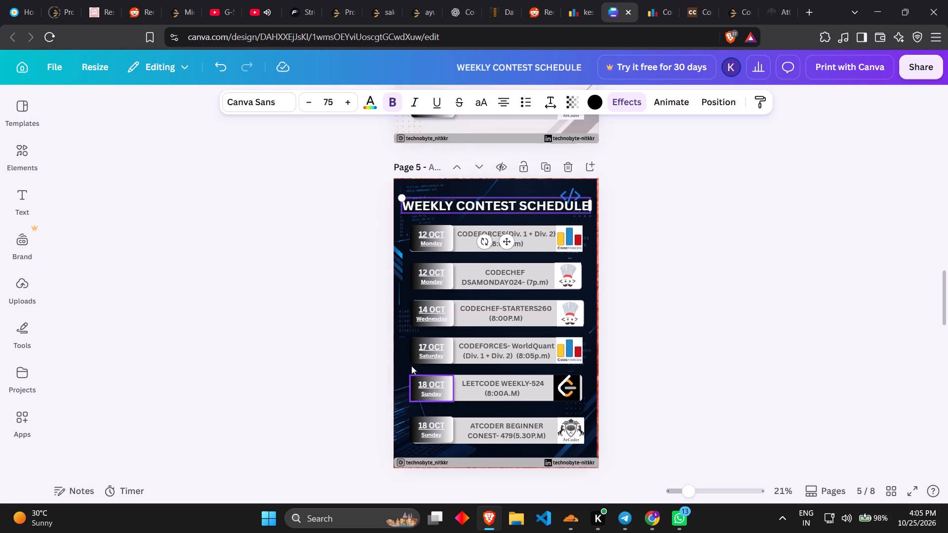
scroll(411, 366, "up", 2)
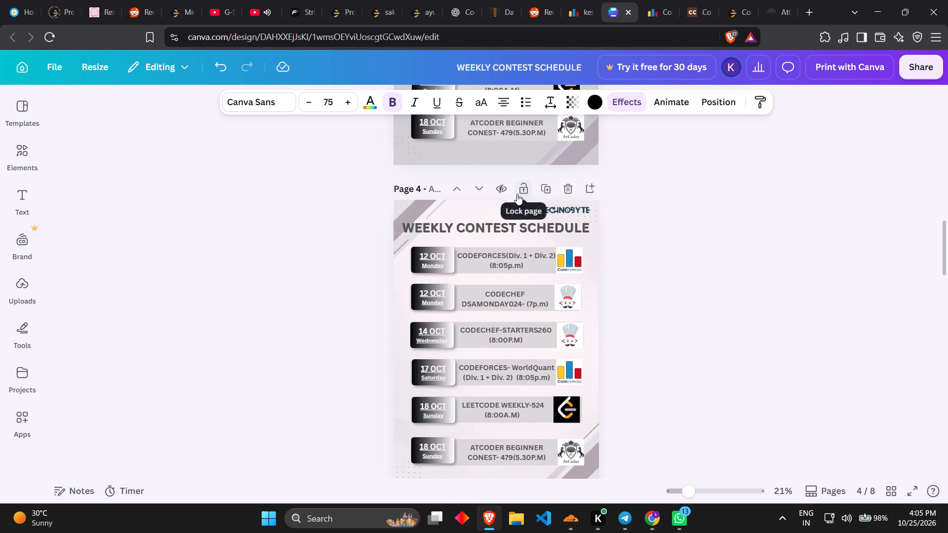
left_click(547, 207)
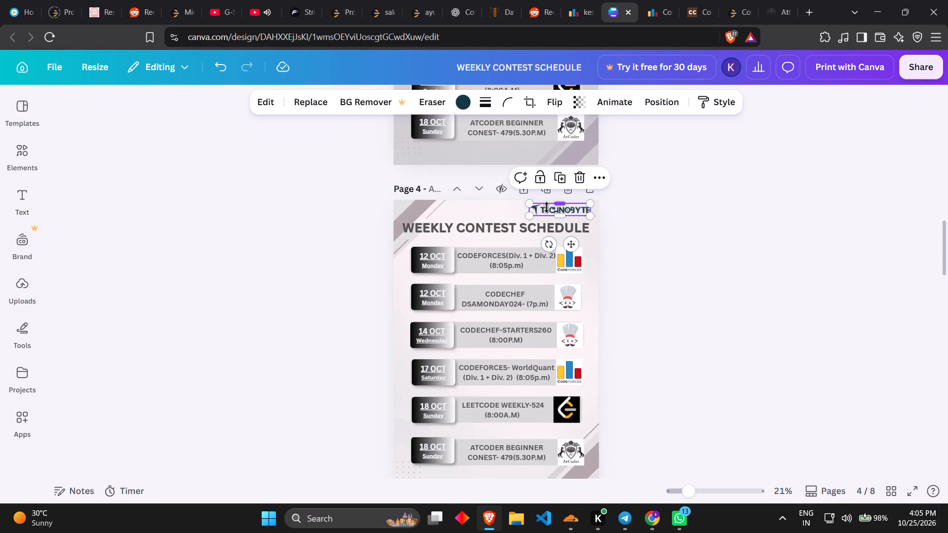
left_click(458, 100)
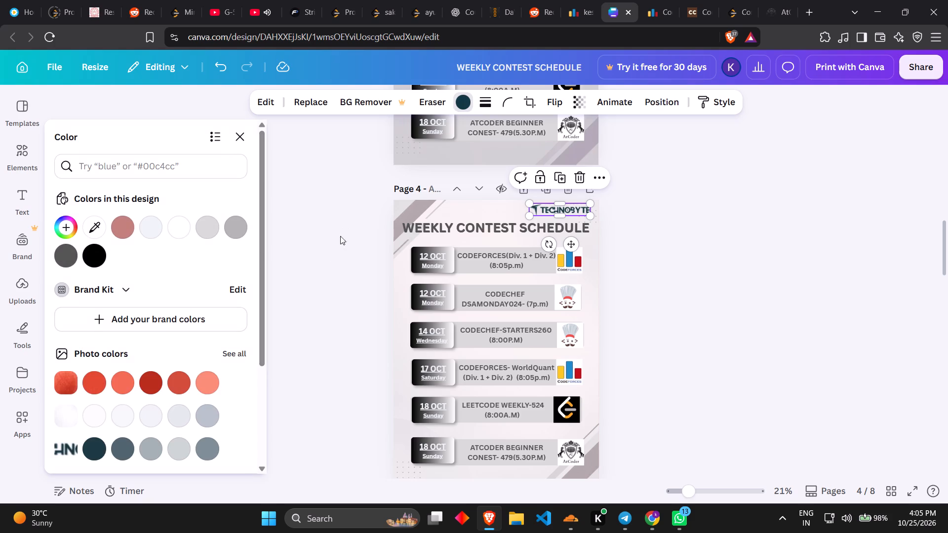
left_click(185, 226)
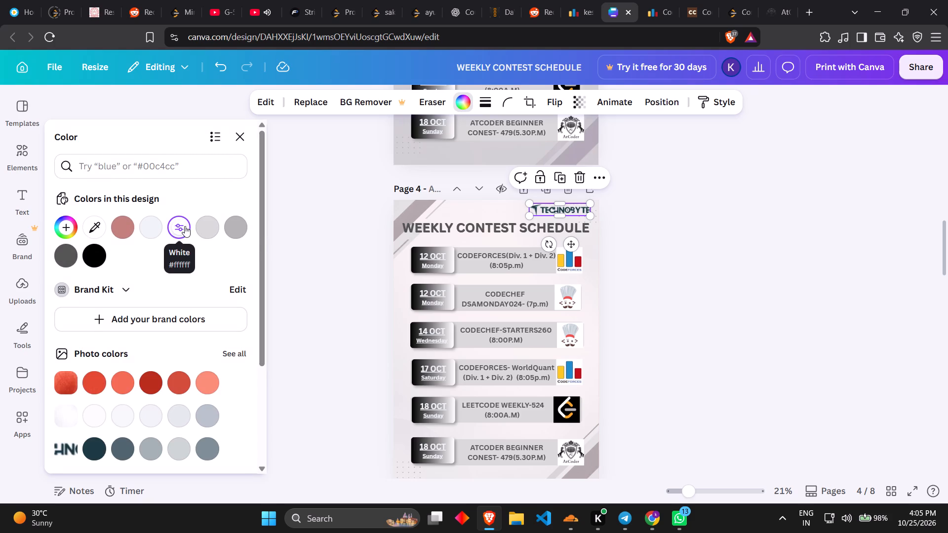
left_click(172, 224)
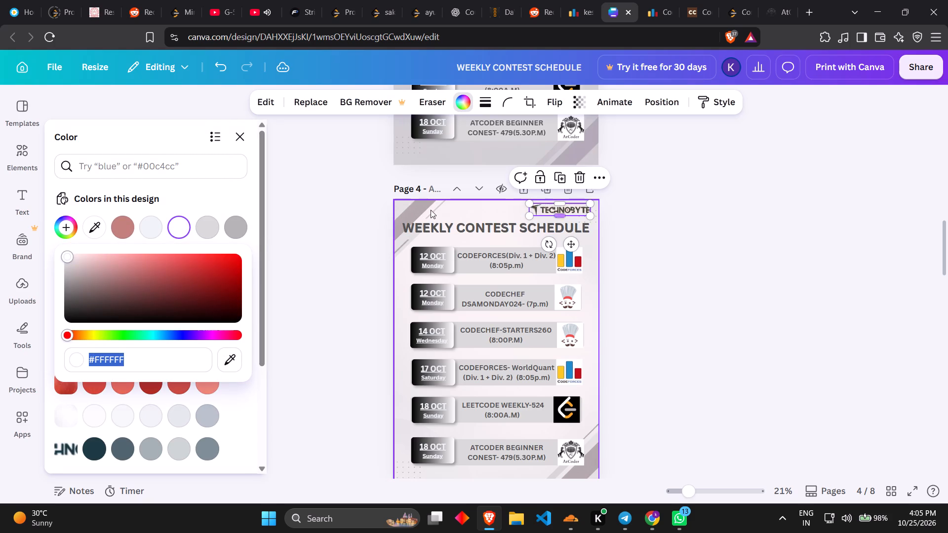
left_click(349, 202)
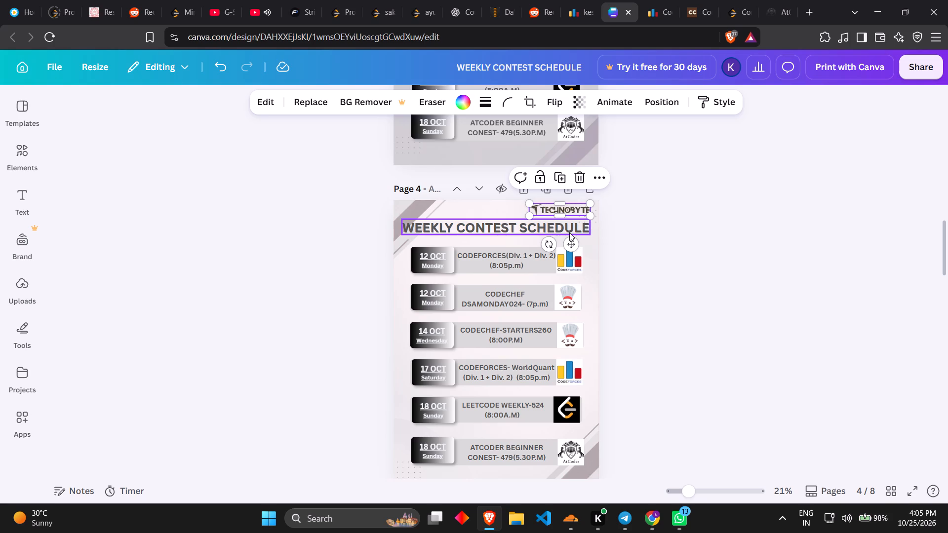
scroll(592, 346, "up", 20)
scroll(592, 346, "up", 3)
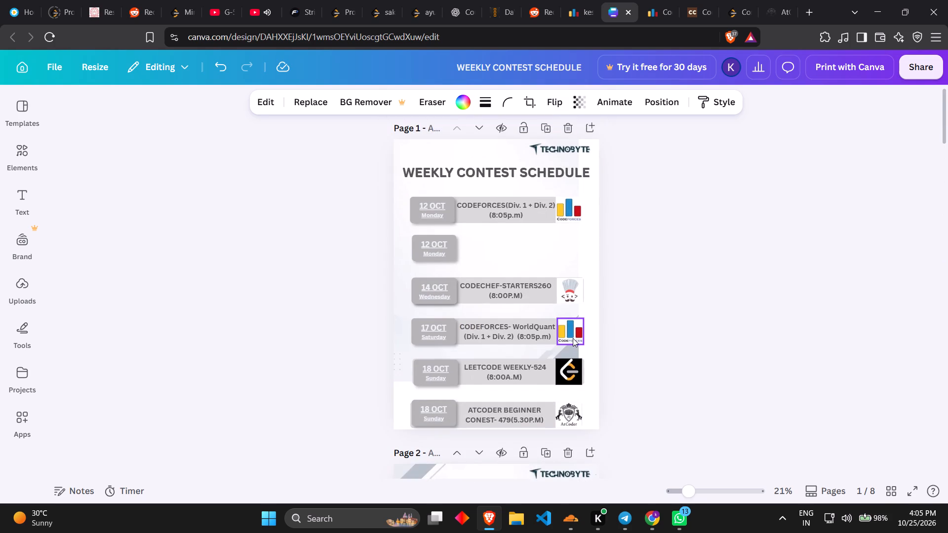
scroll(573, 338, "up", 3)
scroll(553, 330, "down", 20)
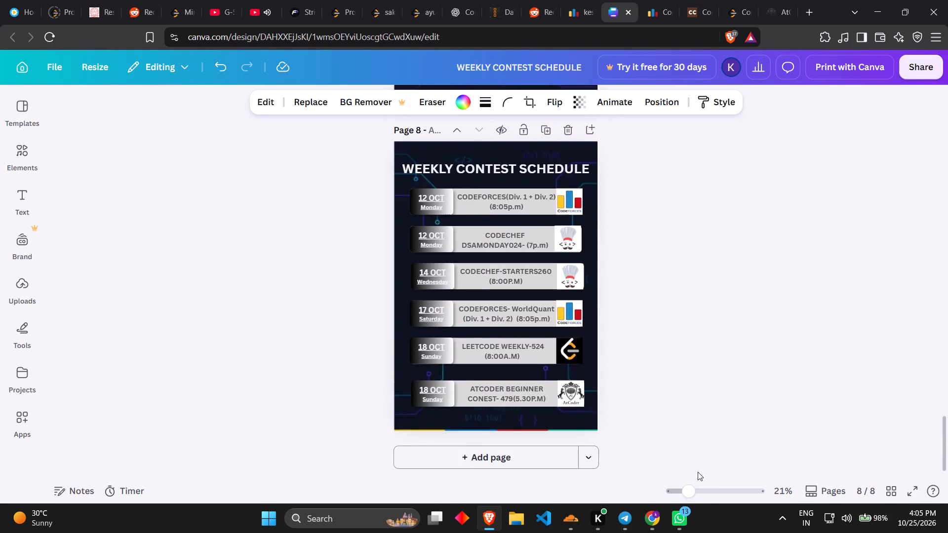
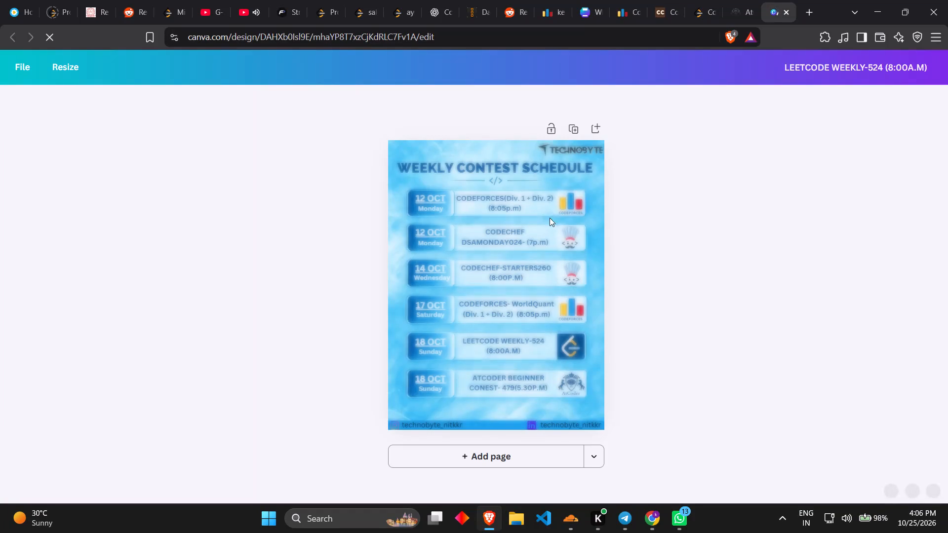
Copy the basic style of the TECHNOBYTE logo and move the logo slightly inward from the page's right edge.
scroll(559, 186, "up", 7)
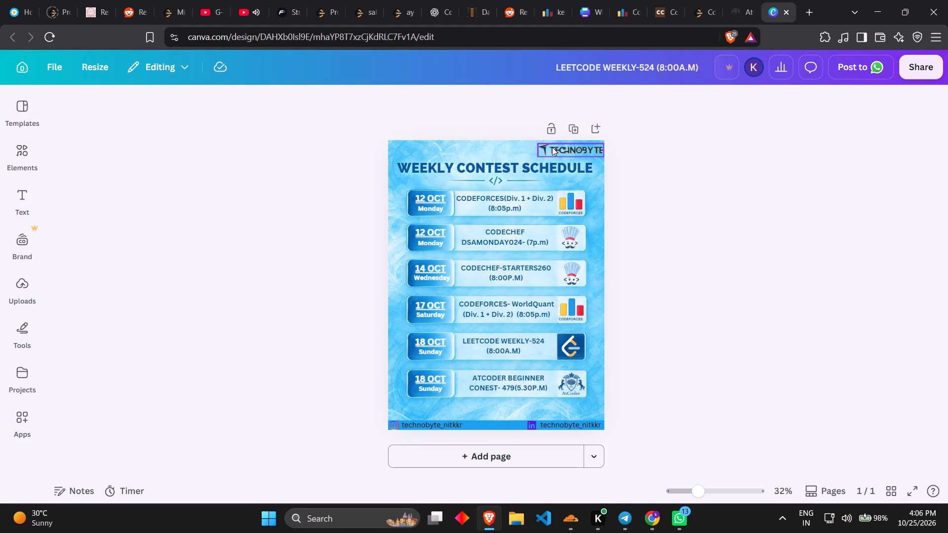
left_click(552, 147)
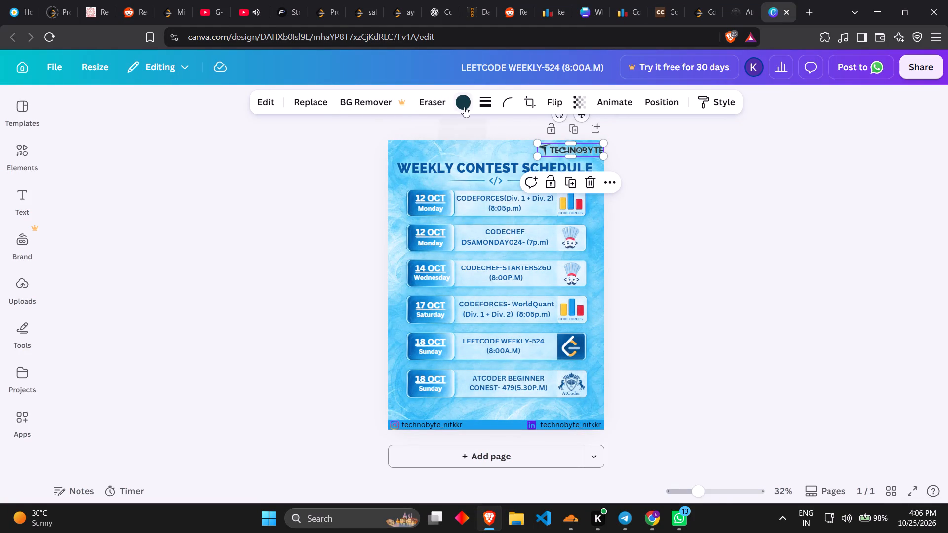
left_click_drag(464, 107, 482, 106)
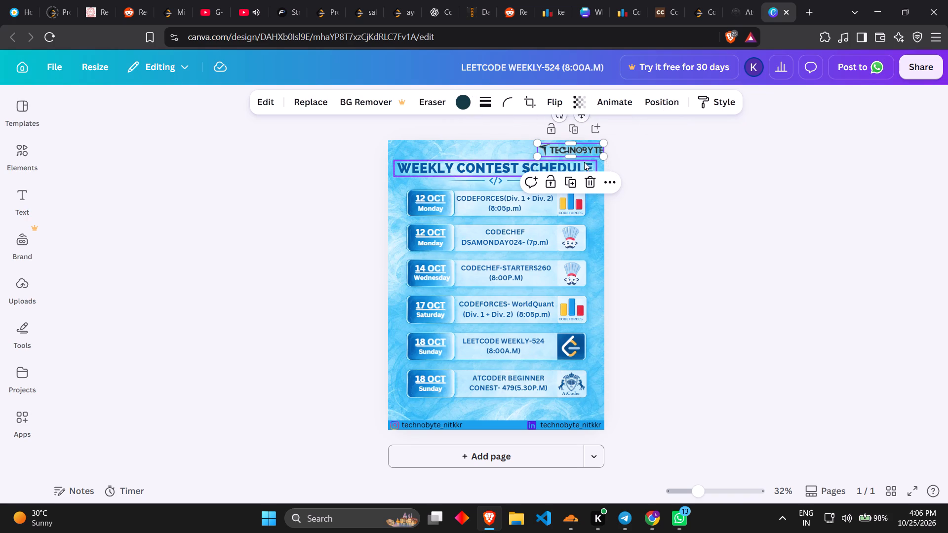
left_click(708, 104)
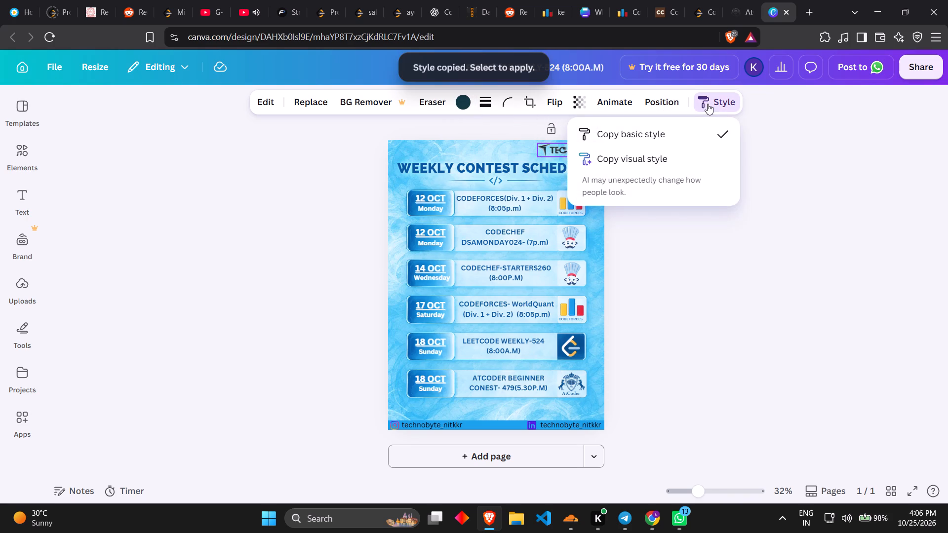
left_click(776, 192)
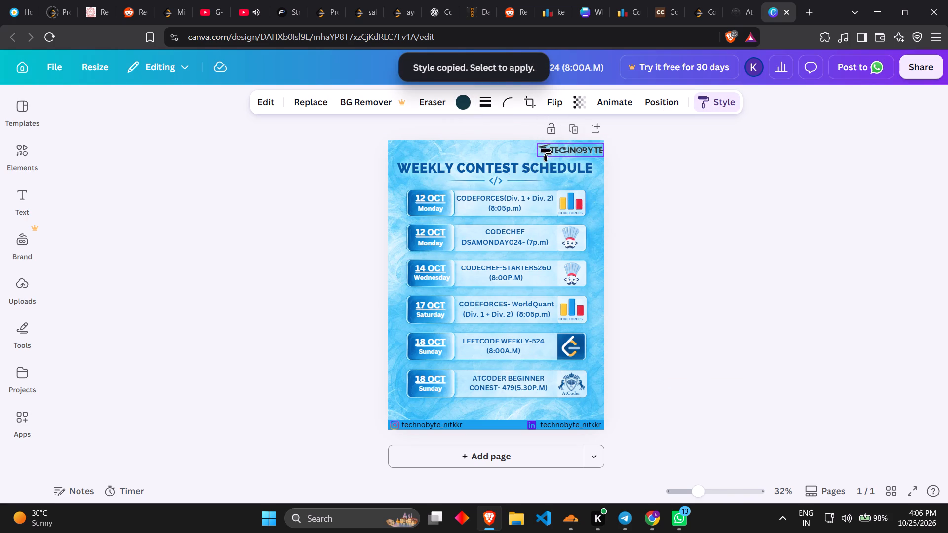
left_click(547, 146)
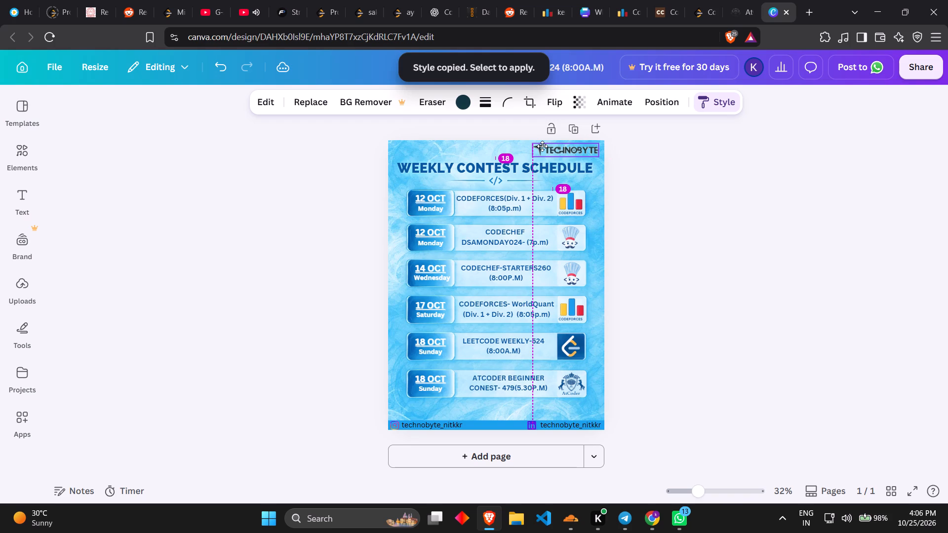
left_click(329, 203)
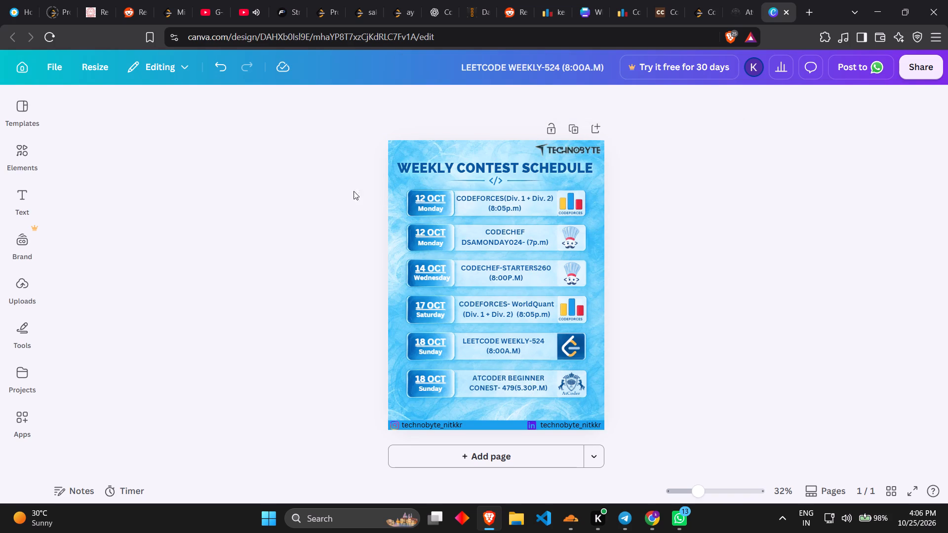
Return to the WEEKLY CONTEST SCHEDULE design and look through the poster versions from page 8 back to page 4.
left_click(658, 0)
left_click(695, 0)
left_click(721, 0)
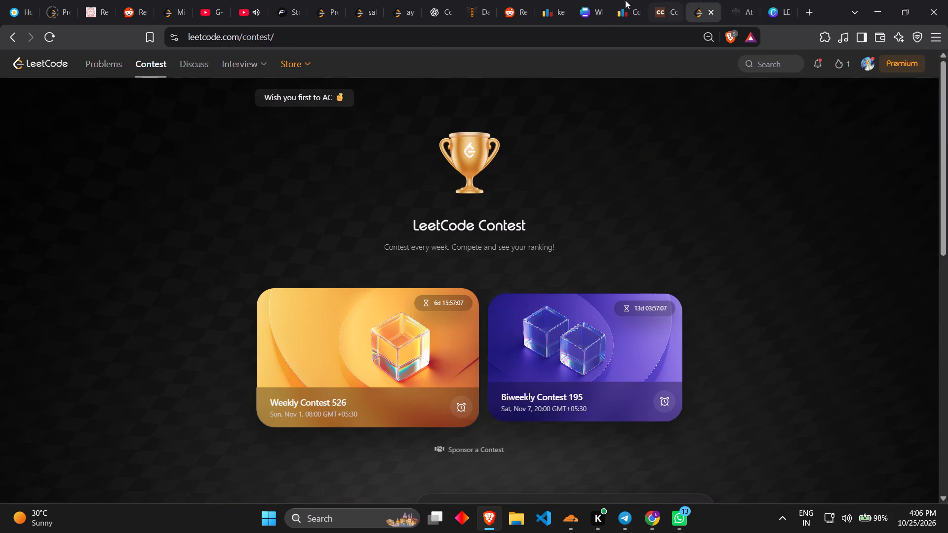
left_click(587, 0)
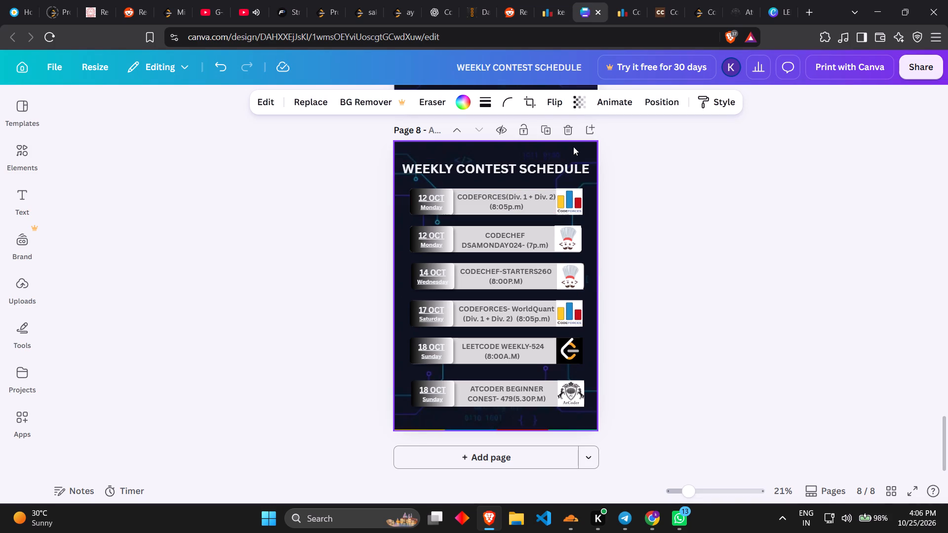
left_click(573, 147)
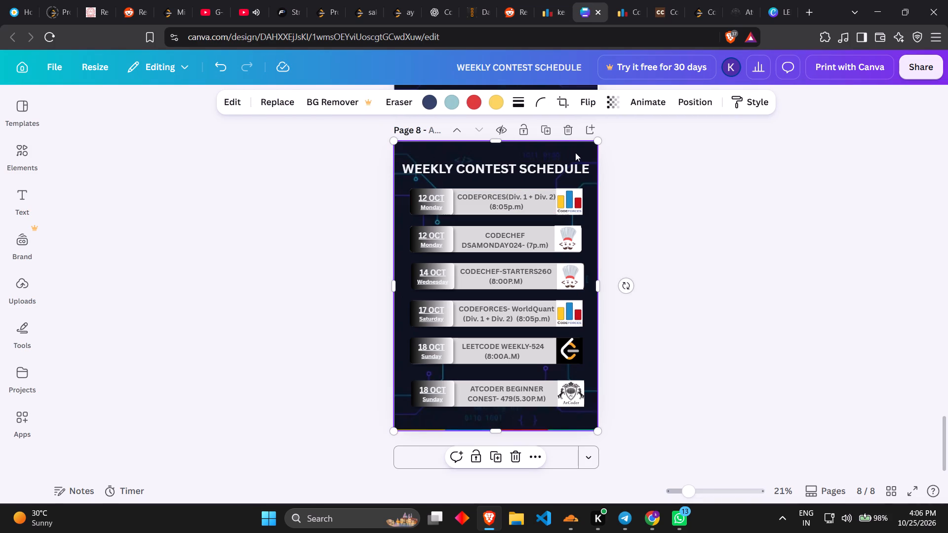
scroll(585, 191, "up", 5)
scroll(580, 145, "up", 3)
scroll(583, 175, "down", 3)
scroll(612, 218, "down", 3)
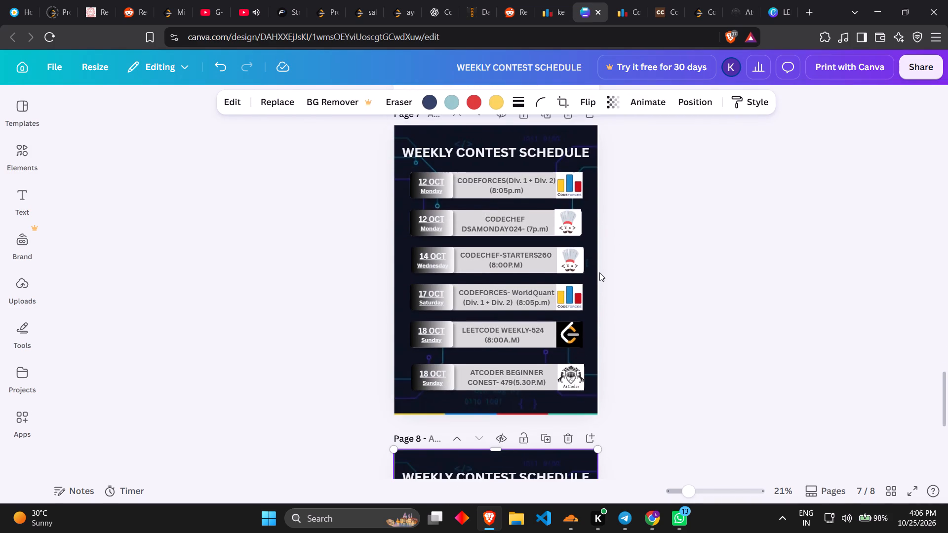
scroll(599, 272, "down", 5)
scroll(599, 272, "up", 2)
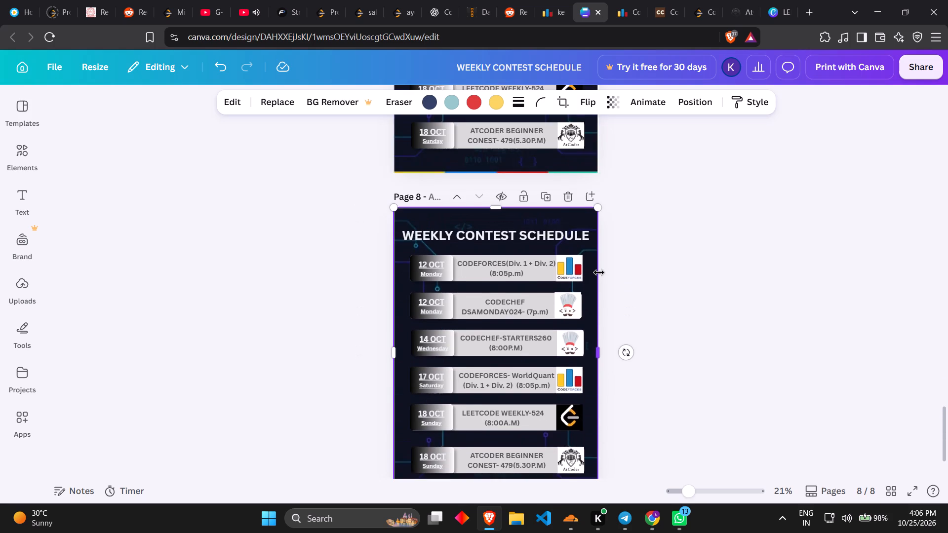
scroll(755, 350, "up", 8)
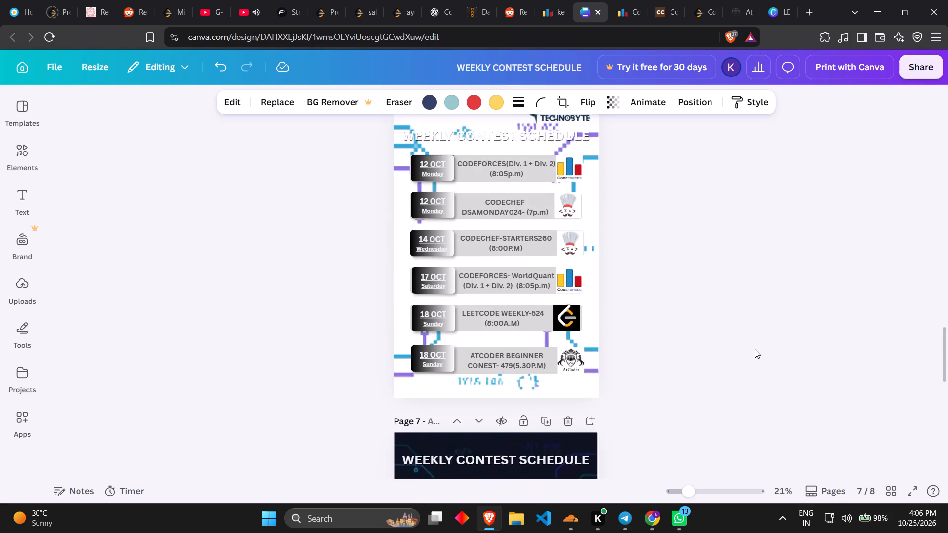
scroll(755, 349, "up", 6)
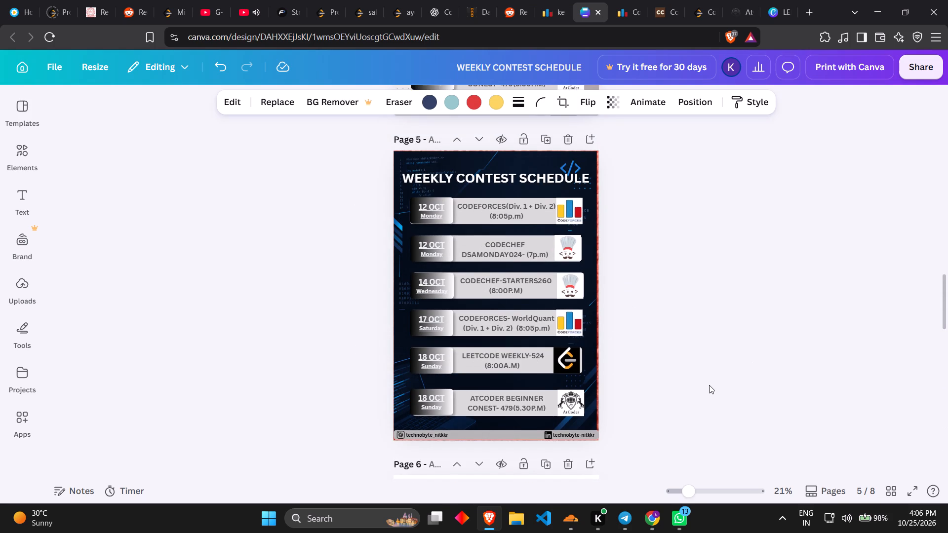
scroll(709, 385, "up", 2)
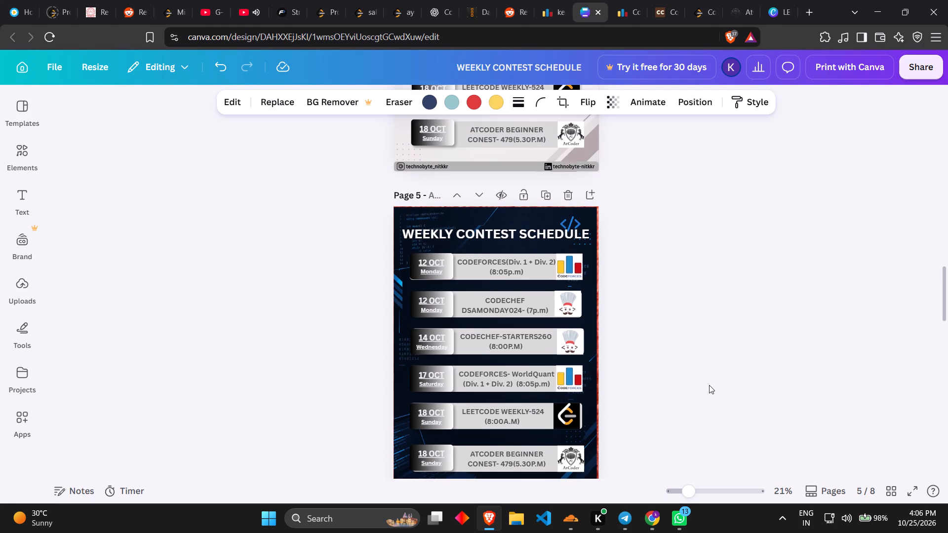
scroll(683, 366, "up", 4)
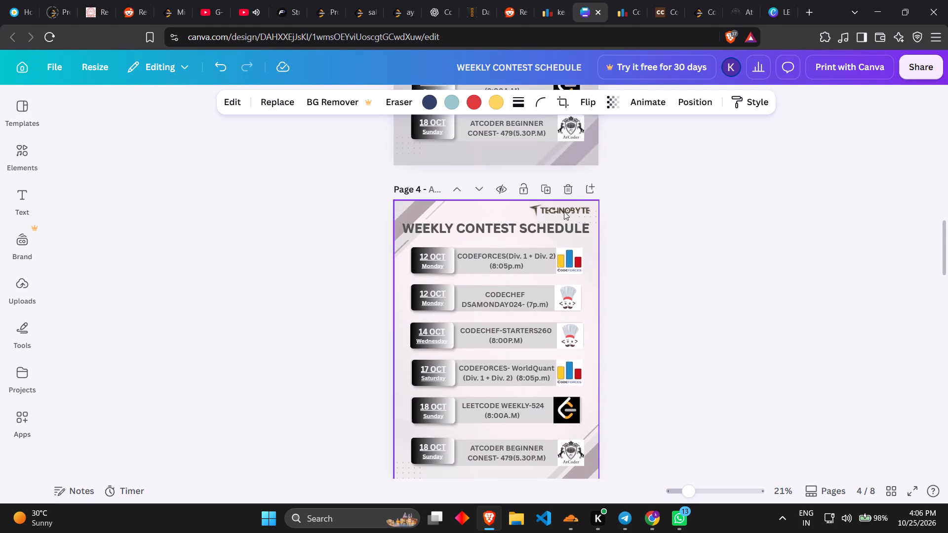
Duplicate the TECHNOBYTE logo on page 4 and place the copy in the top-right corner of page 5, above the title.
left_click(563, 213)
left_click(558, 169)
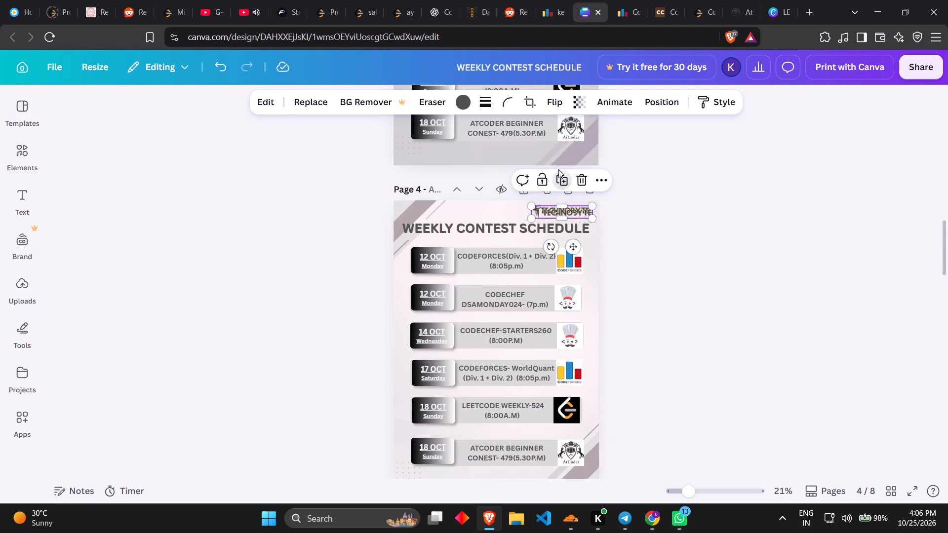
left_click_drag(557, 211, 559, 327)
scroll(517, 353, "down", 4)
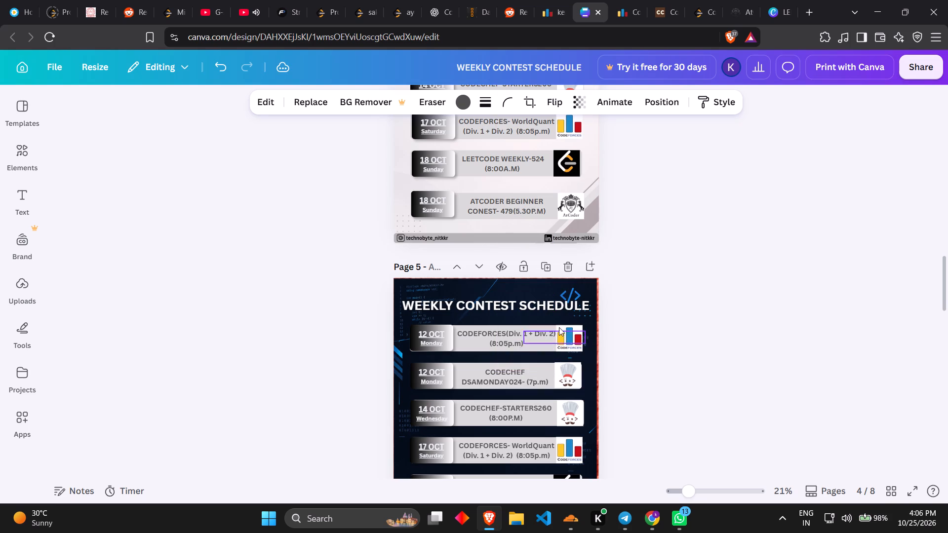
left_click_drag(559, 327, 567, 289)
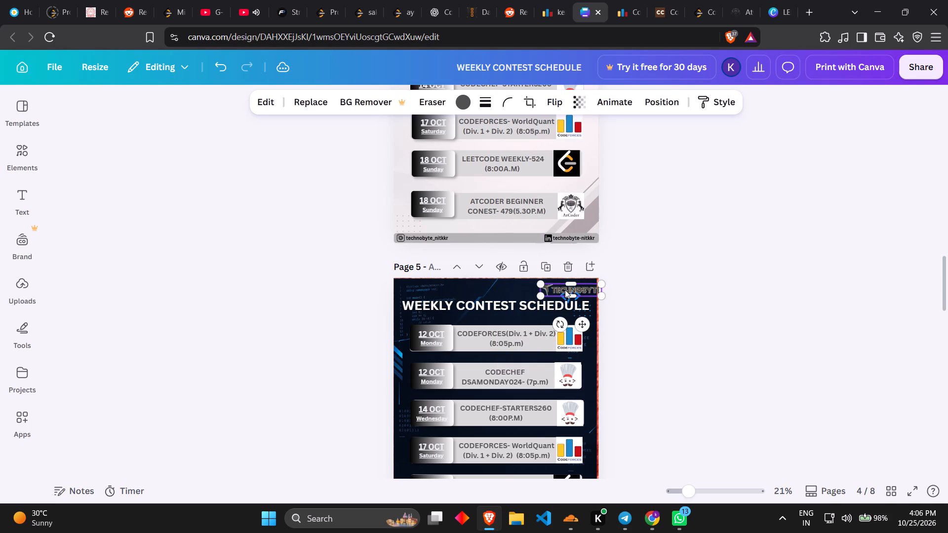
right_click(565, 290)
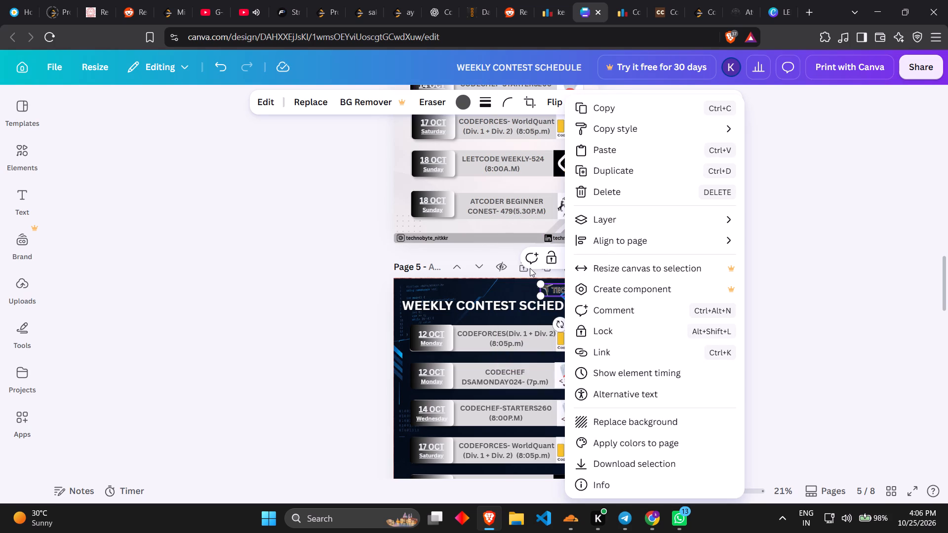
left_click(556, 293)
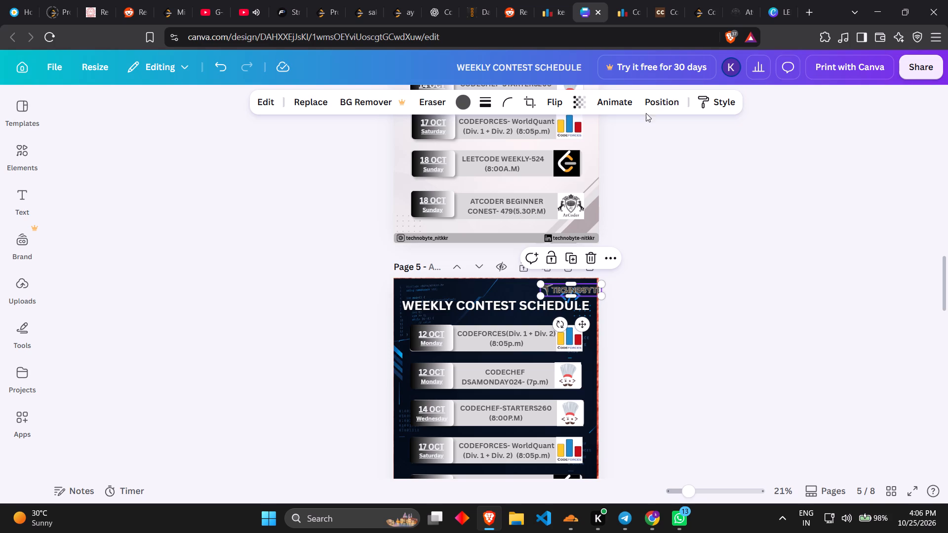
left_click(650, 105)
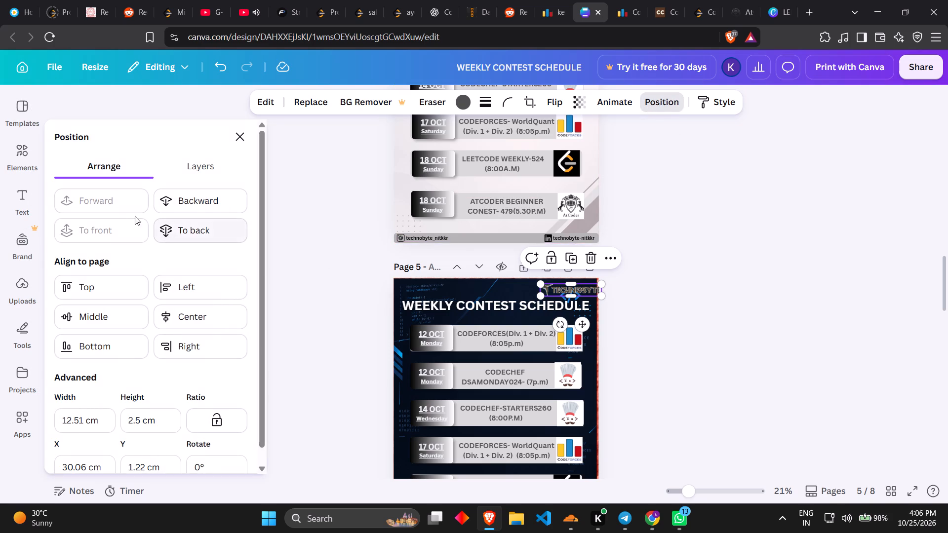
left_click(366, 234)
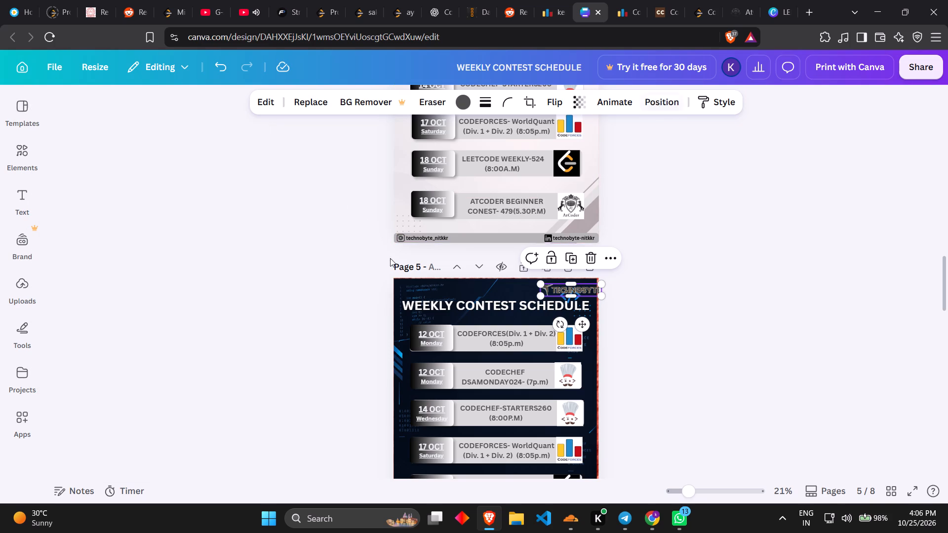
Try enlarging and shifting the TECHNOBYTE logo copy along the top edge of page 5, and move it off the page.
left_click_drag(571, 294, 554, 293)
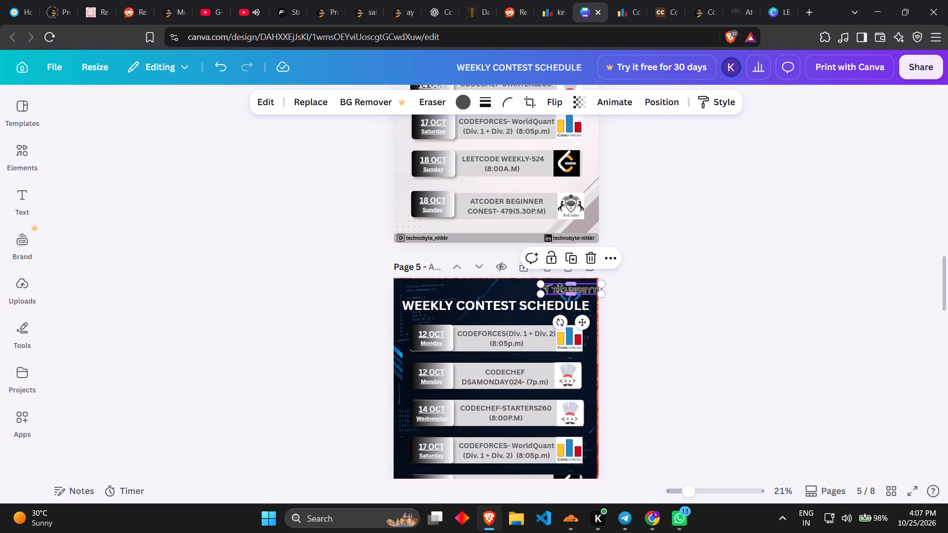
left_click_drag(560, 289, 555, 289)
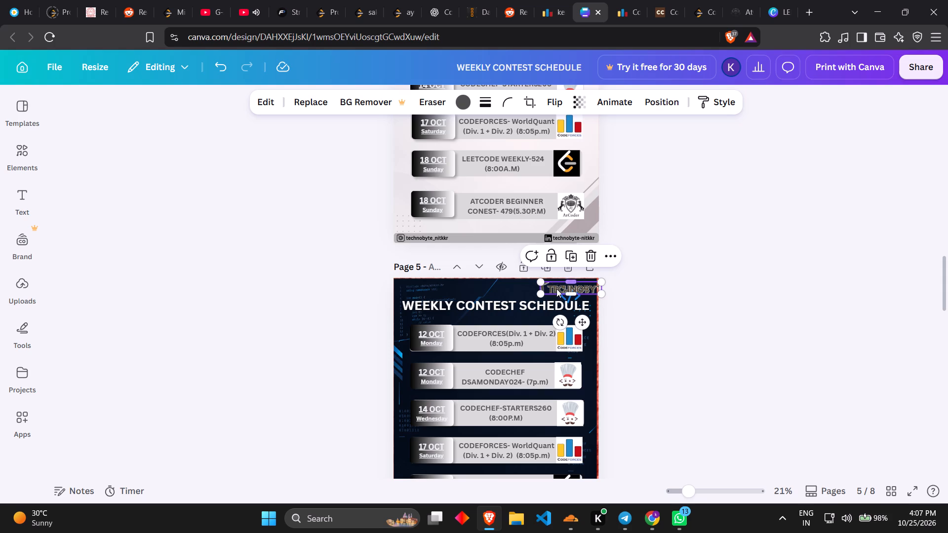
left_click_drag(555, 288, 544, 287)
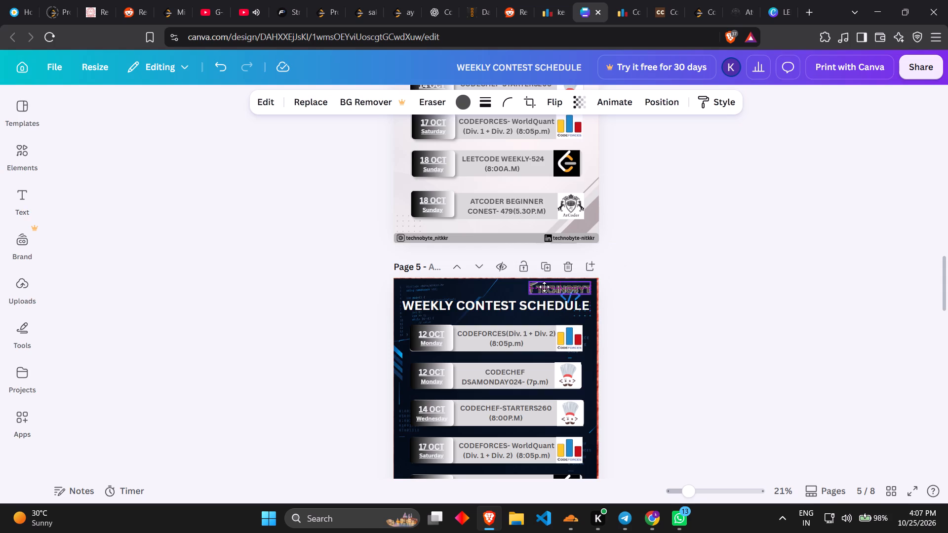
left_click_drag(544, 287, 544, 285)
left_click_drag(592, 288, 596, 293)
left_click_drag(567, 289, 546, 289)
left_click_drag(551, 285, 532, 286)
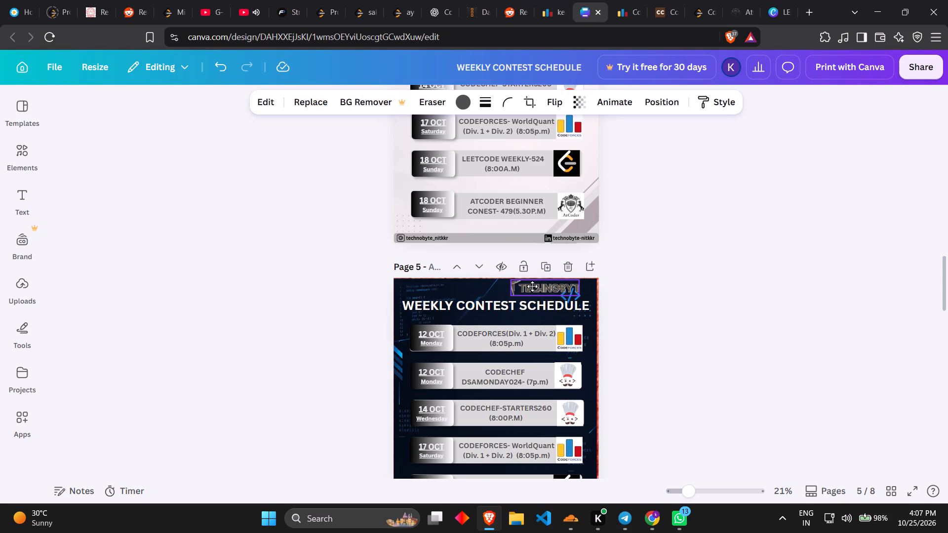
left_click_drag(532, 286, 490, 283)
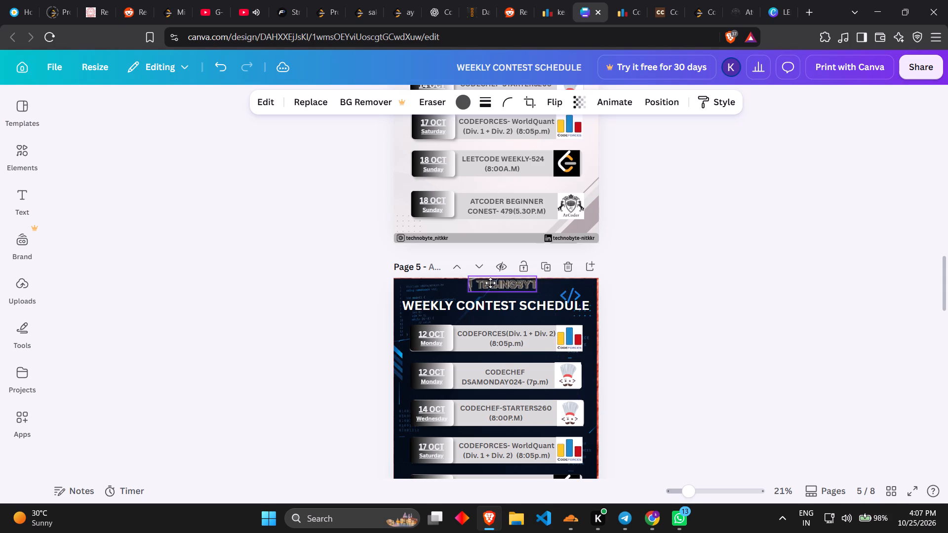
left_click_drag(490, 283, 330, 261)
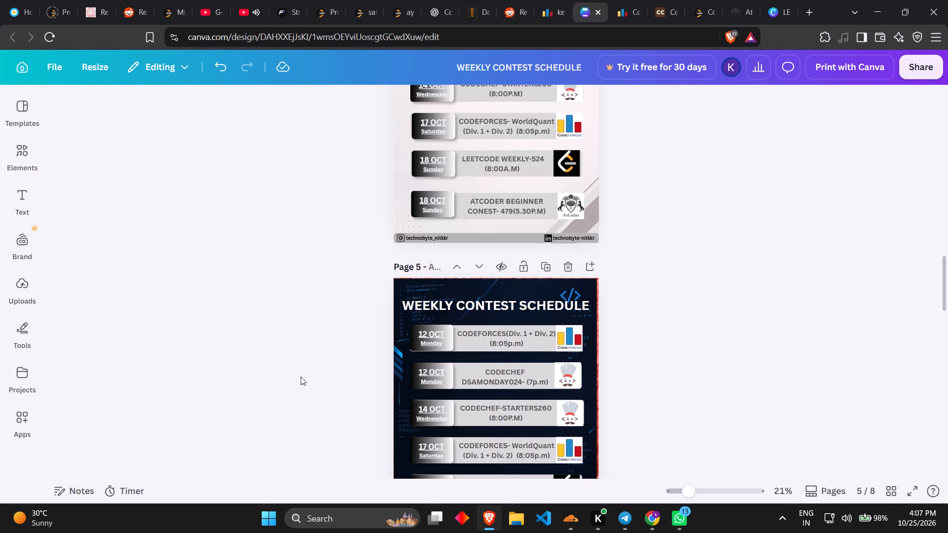
Capture a screenshot of the whole page 5 poster with the Snipping Tool and copy it.
scroll(308, 363, "down", 4)
scroll(305, 349, "up", 2)
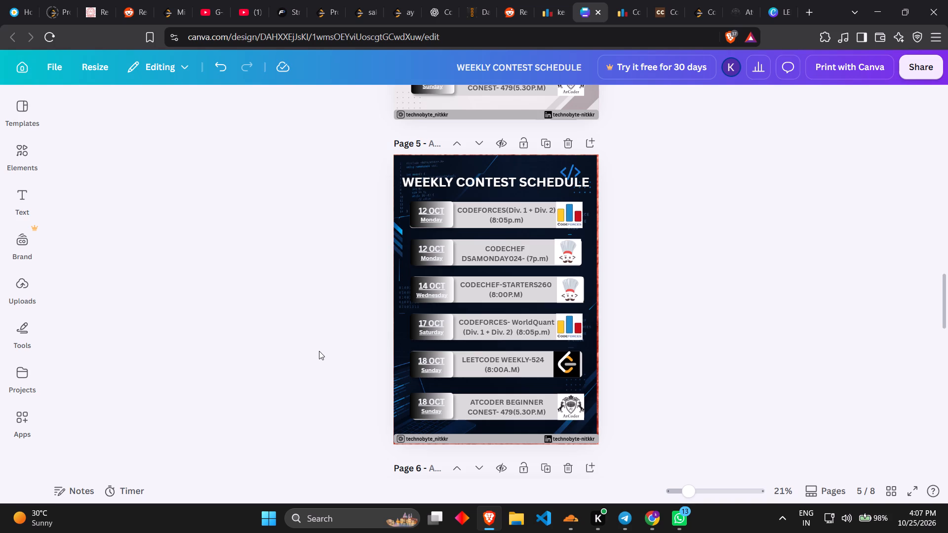
key("shift+super+s")
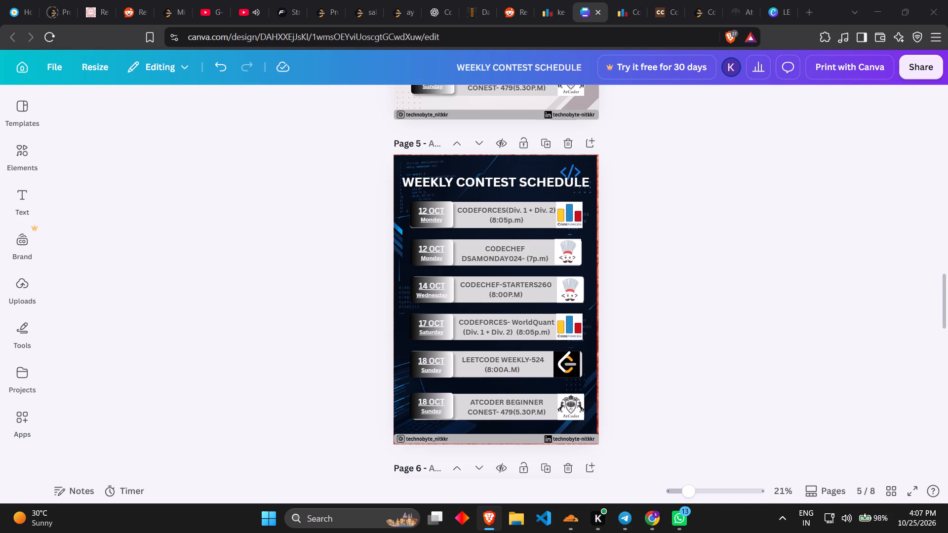
left_click_drag(381, 139, 619, 446)
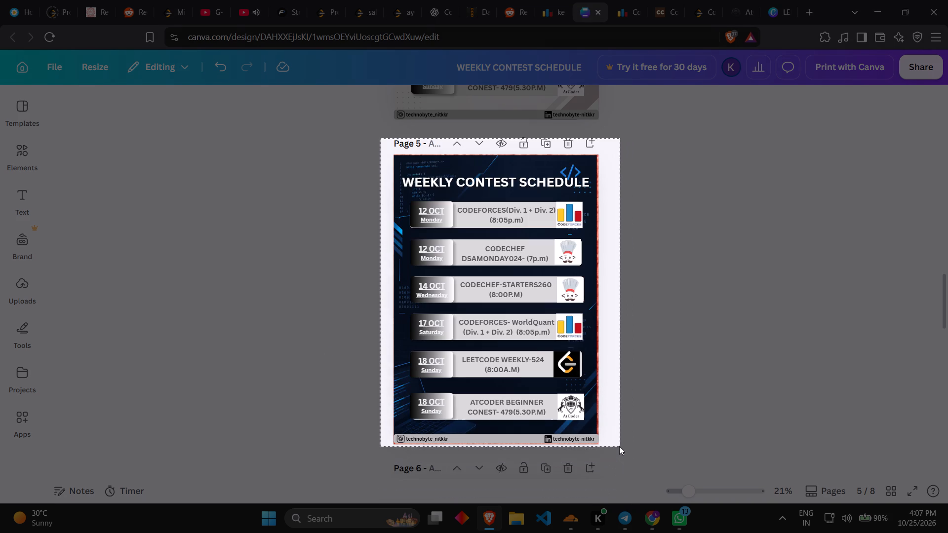
left_click_drag(619, 446, 609, 447)
key("ctrl+c")
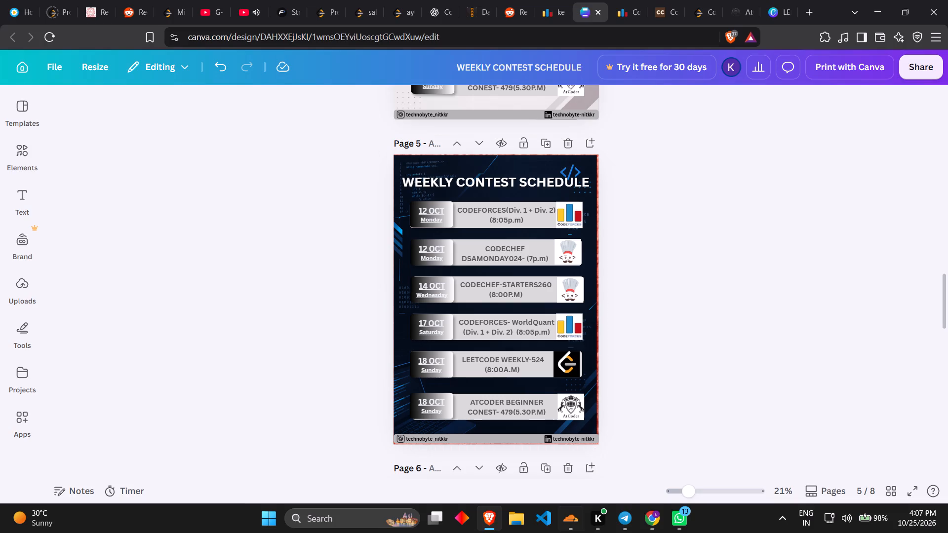
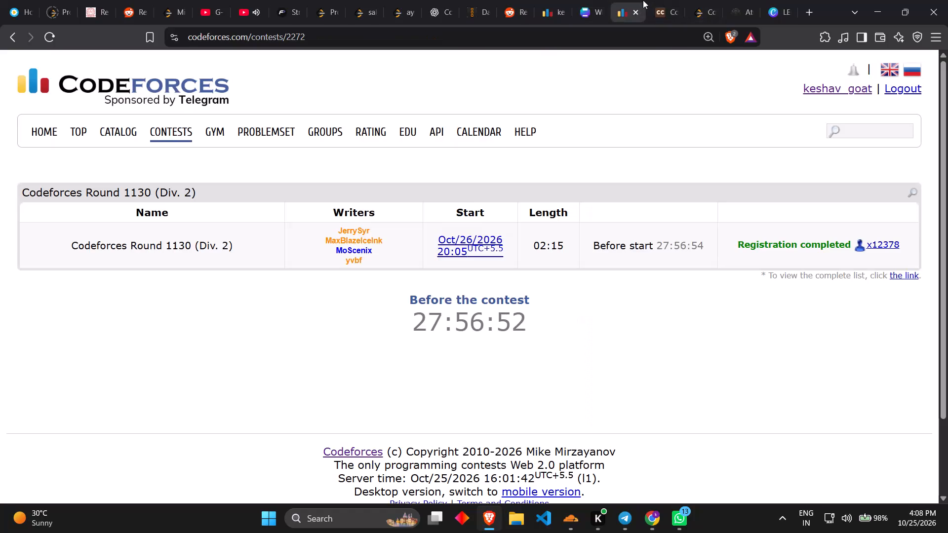
Compare page 5's first row with the Codeforces round's listing and delete "(Div. 1 + " from the row's contest text.
left_click(589, 1)
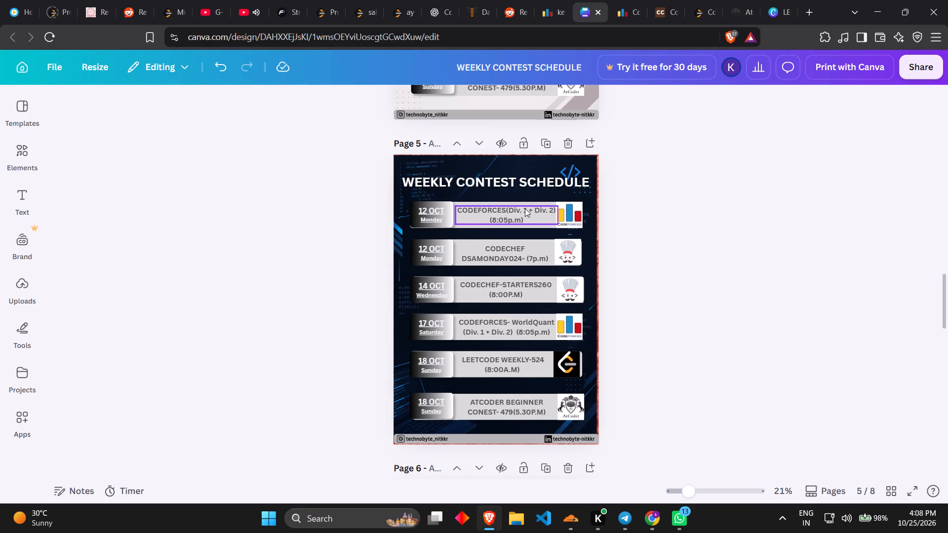
left_click(637, 0)
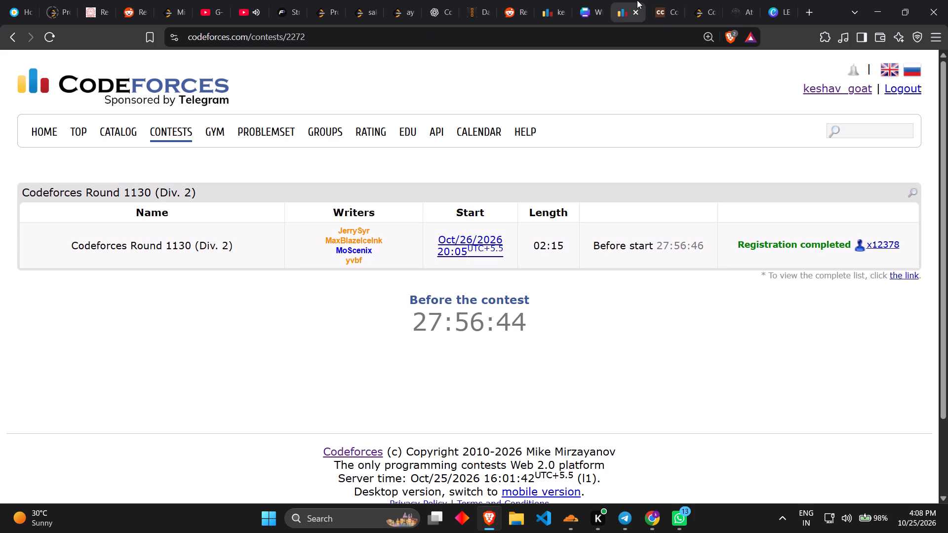
left_click(598, 0)
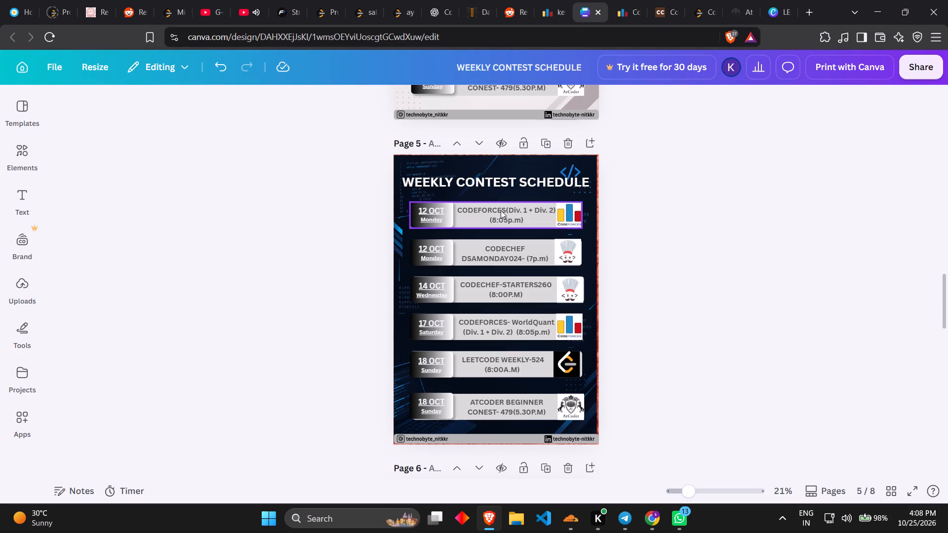
left_click(625, 11)
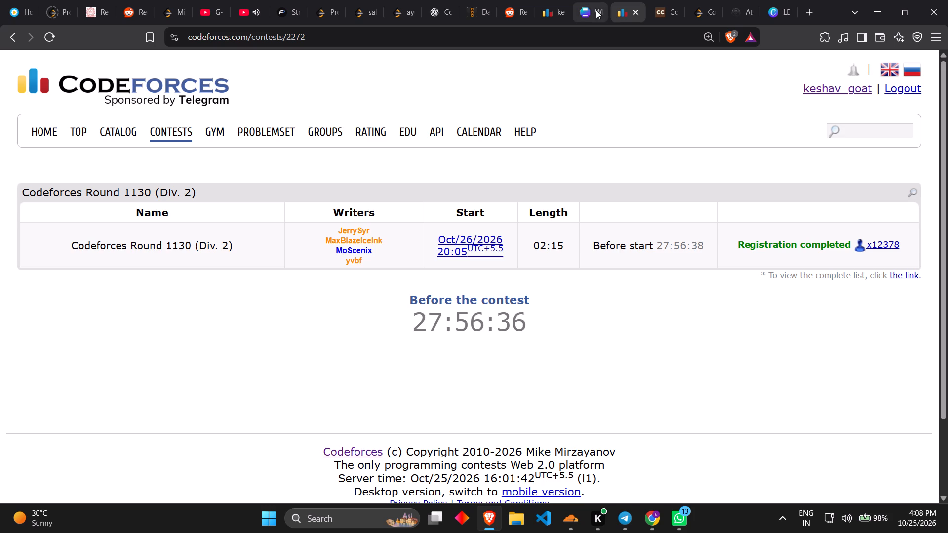
left_click(582, 6)
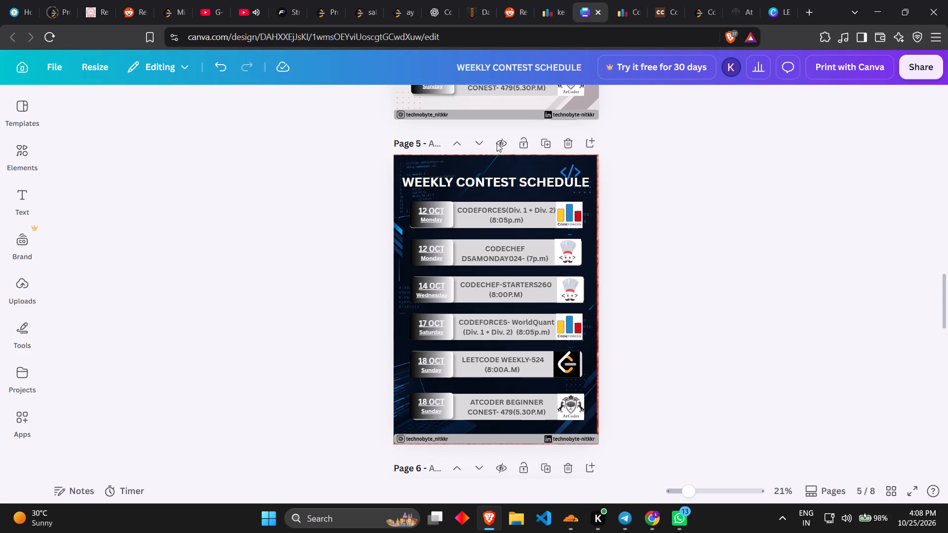
left_click(525, 213)
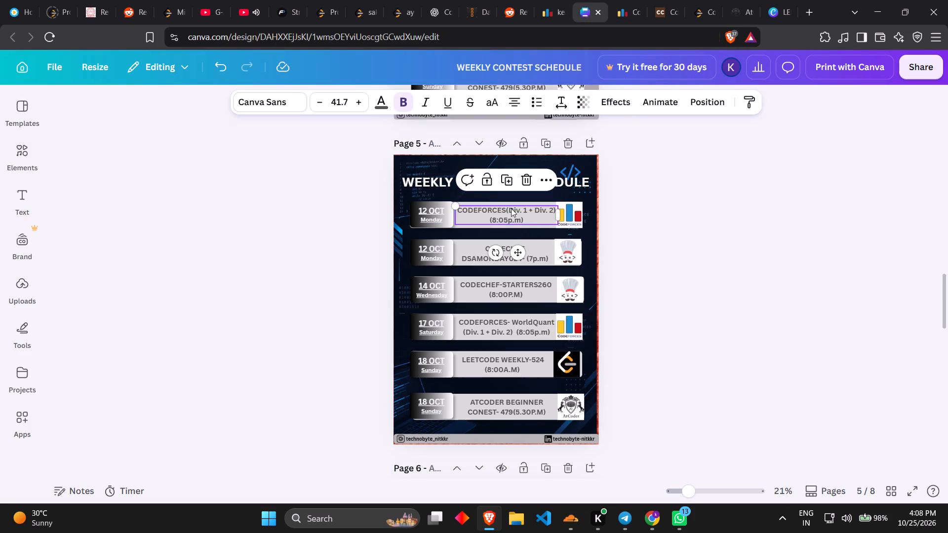
left_click(507, 209)
left_click(522, 211)
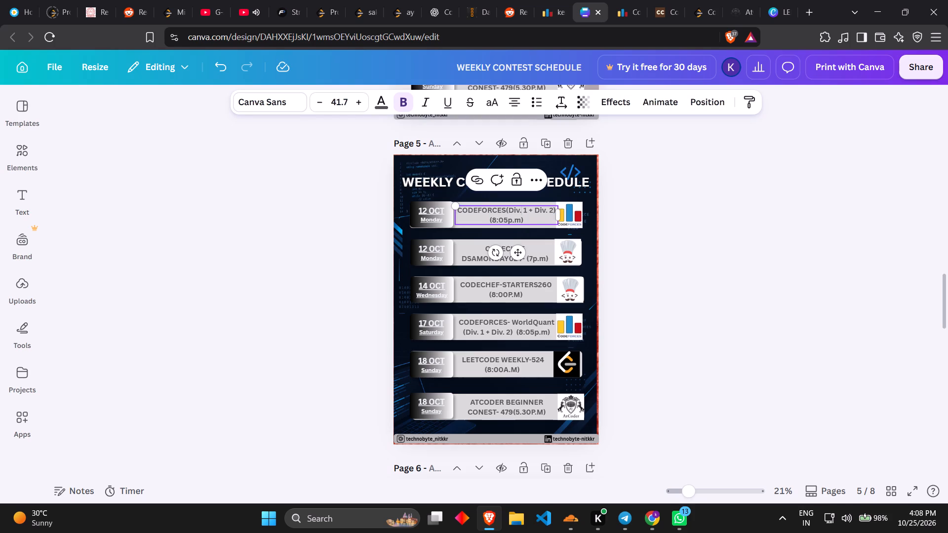
left_click(535, 210)
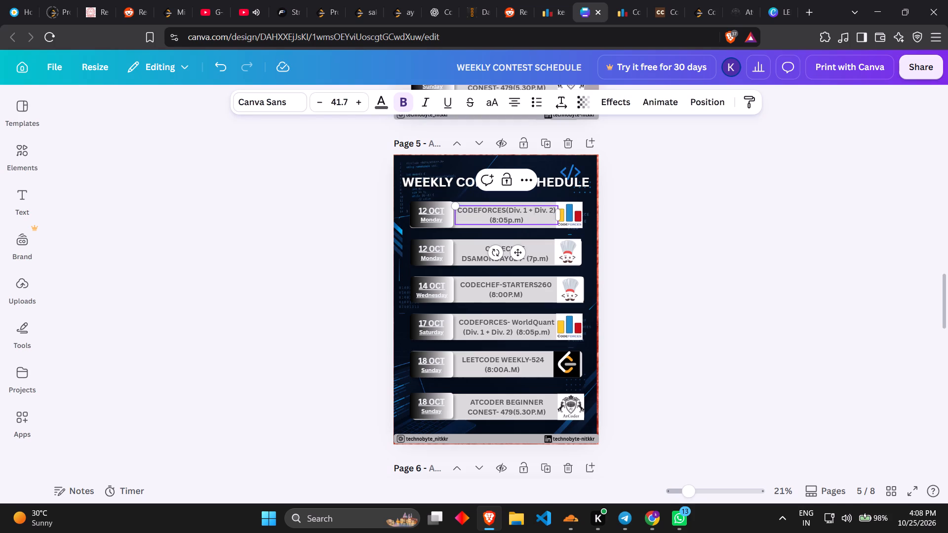
key("BackSpace")
key("BackSpace")
key("BackSpace")
key("BackSpace")
key("BackSpace")
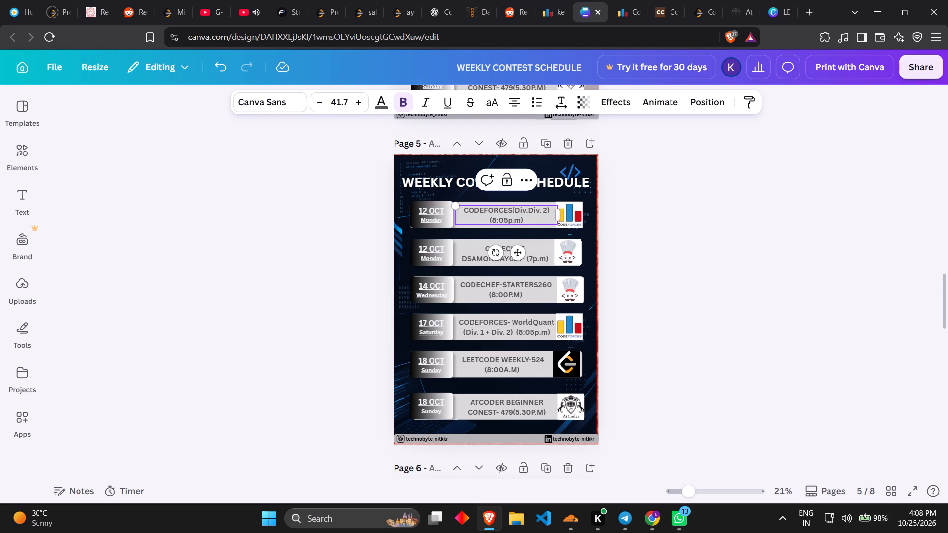
key("BackSpace")
key("BackSpace")
key("BackSpace")
key("BackSpace")
key("BackSpace")
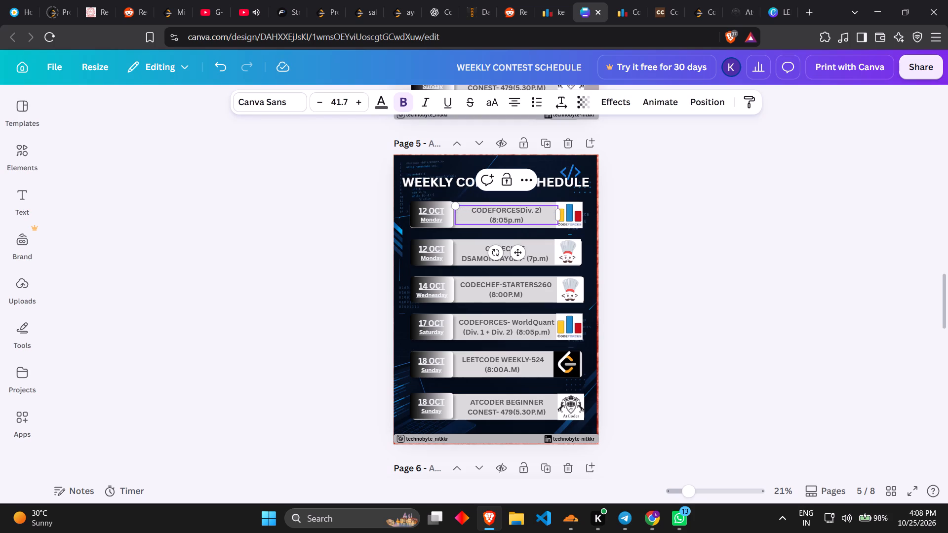
Insert " ROUND 1130(" between CODEFORCES and "Div. 2)" in the first row, checking the round number on the Codeforces contest page.
key("space")
type("ROUND")
key("space")
key("shift+BackSpace")
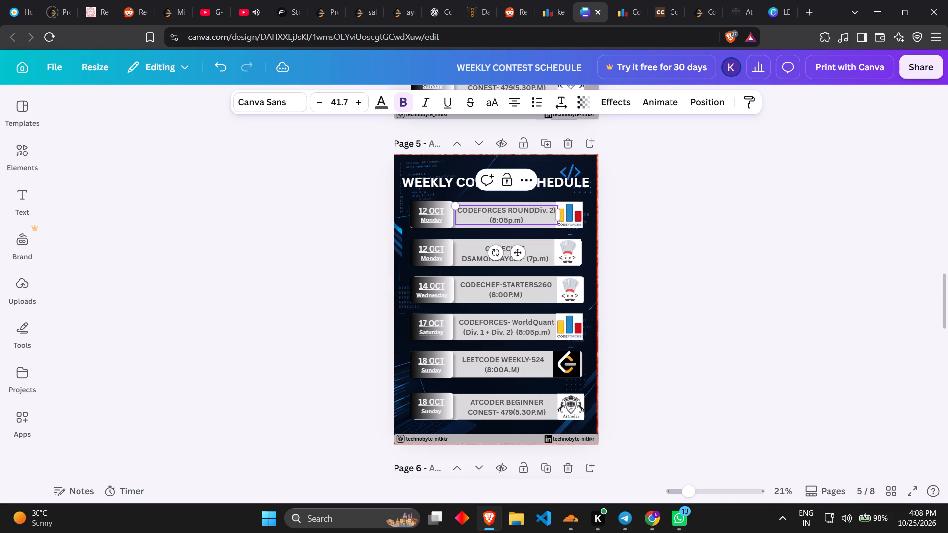
key("space")
type("!!")
type("$)")
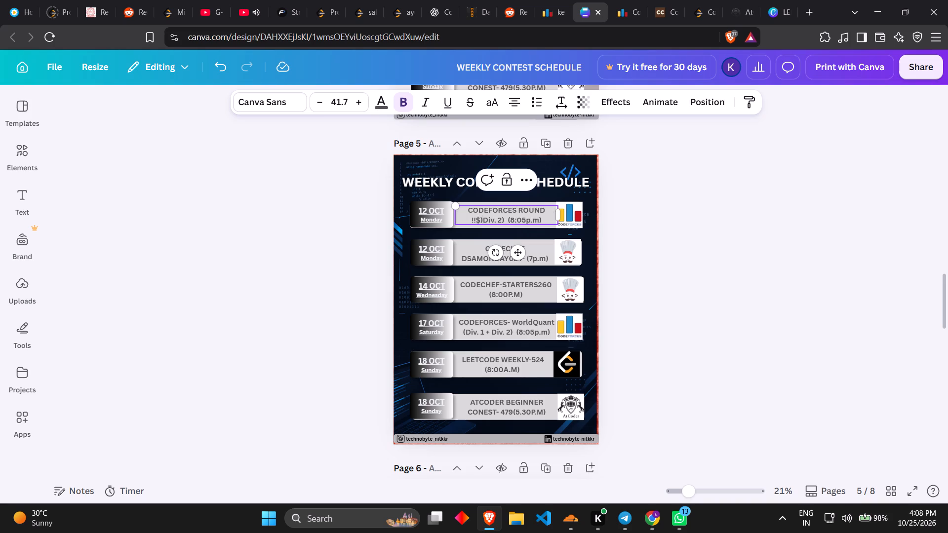
key("BackSpace")
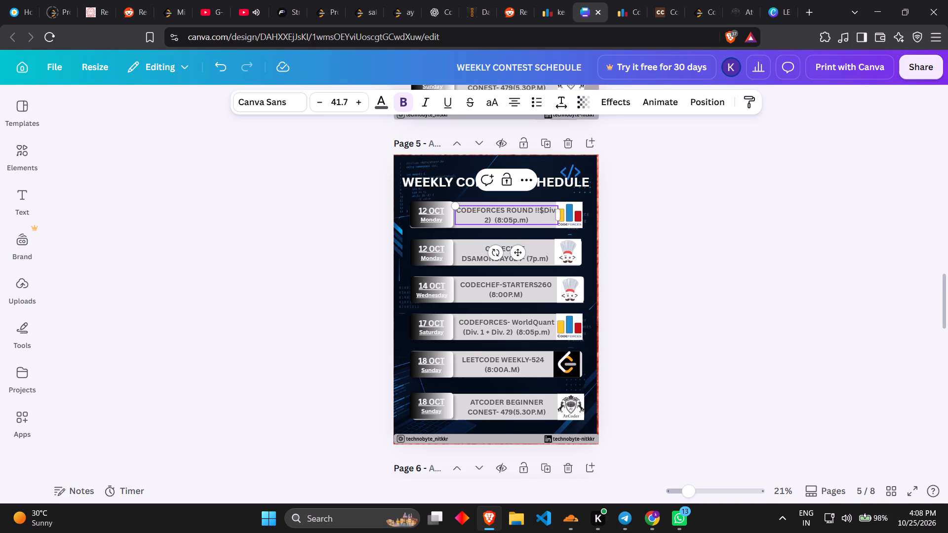
key("BackSpace")
key("BackSpace")
key("BackSpace")
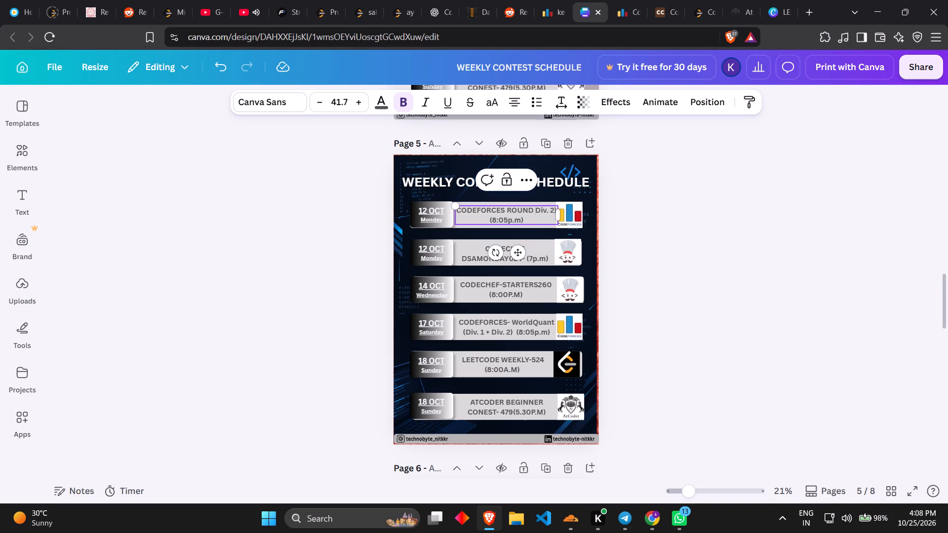
type("1140")
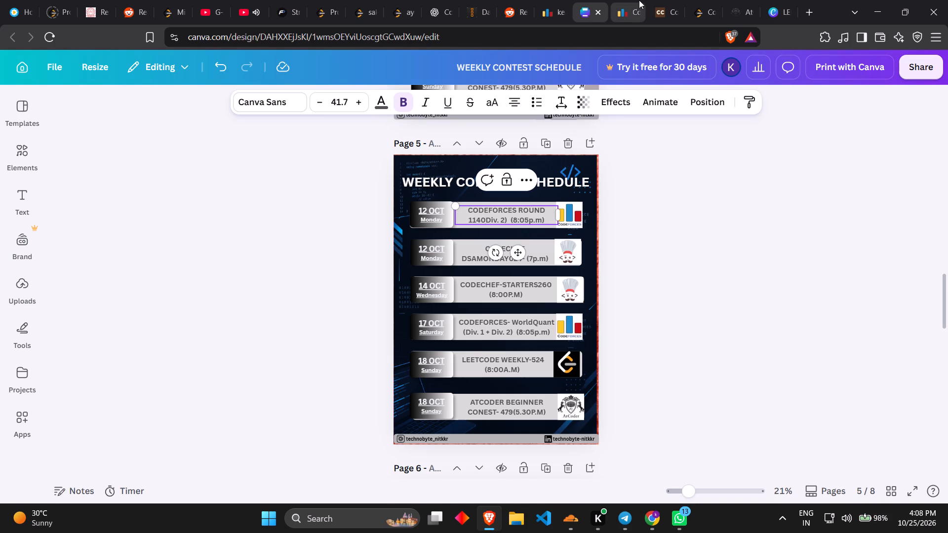
left_click(639, 0)
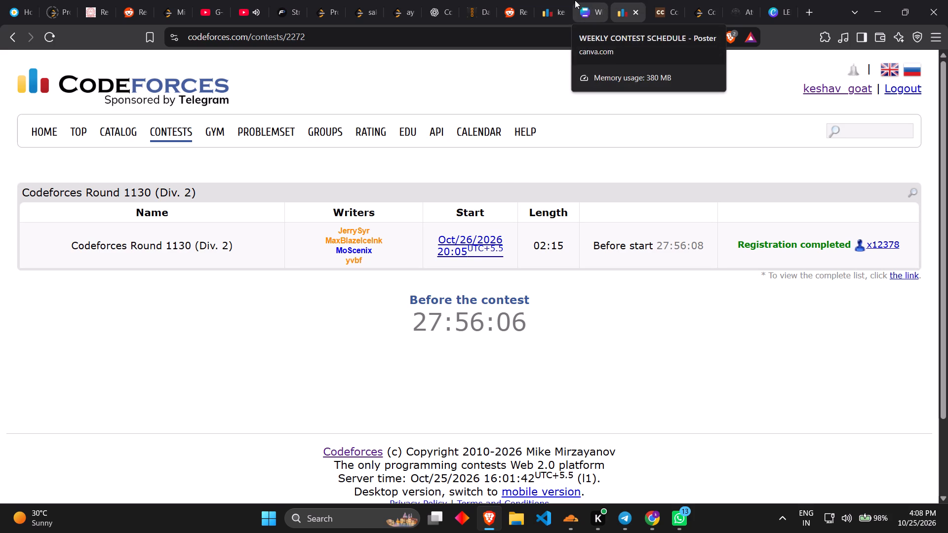
left_click(575, 0)
key("BackSpace")
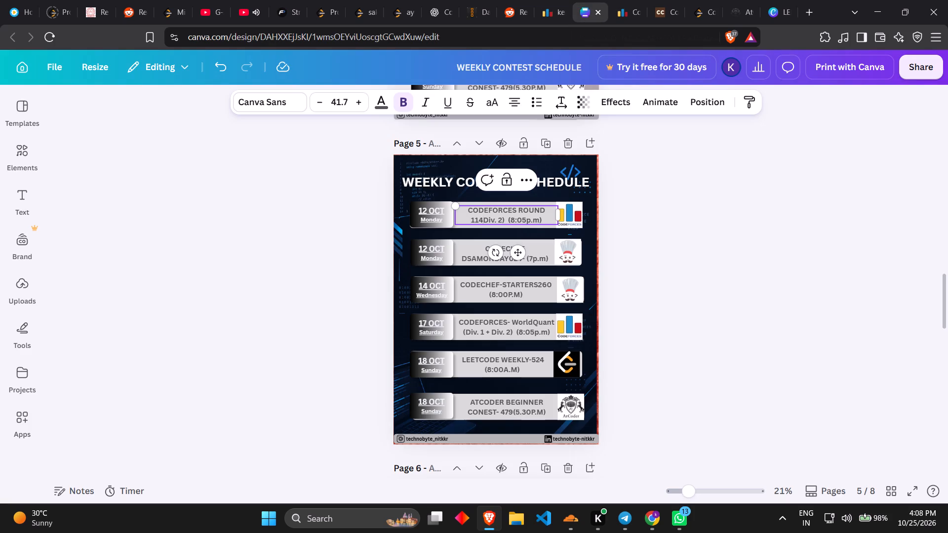
key("BackSpace")
type("30")
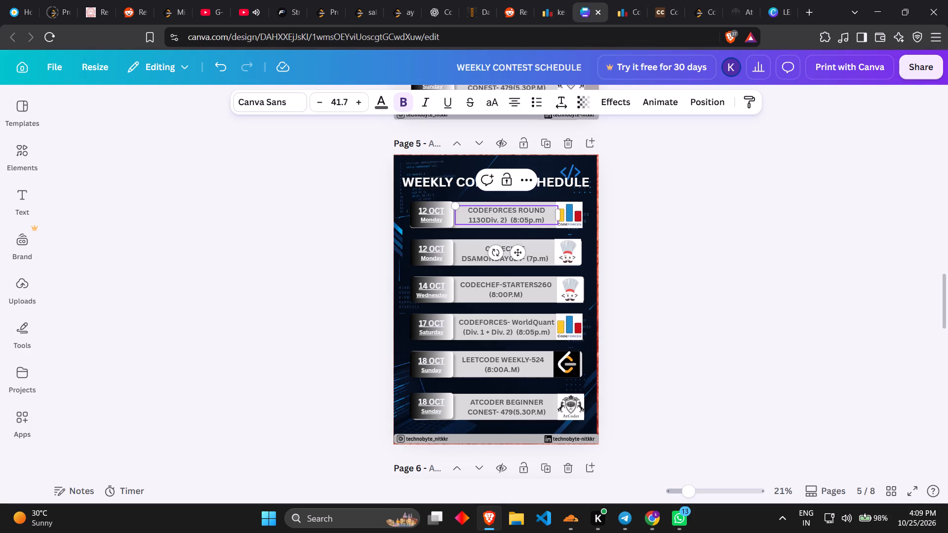
key("shift+parenleft")
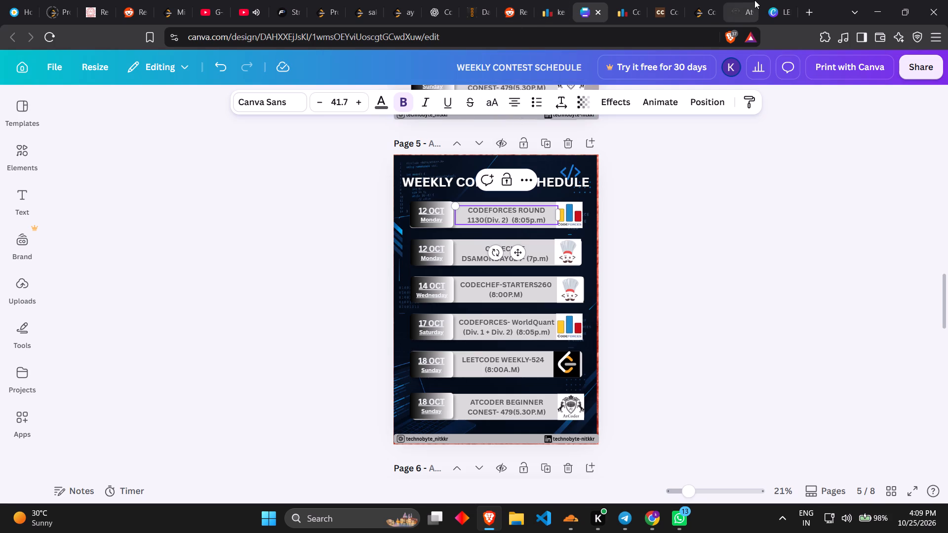
Check the start dates on the Codeforces and CodeChef contest pages and set the first row's date on page 5 to 26 OCT.
left_click(620, 7)
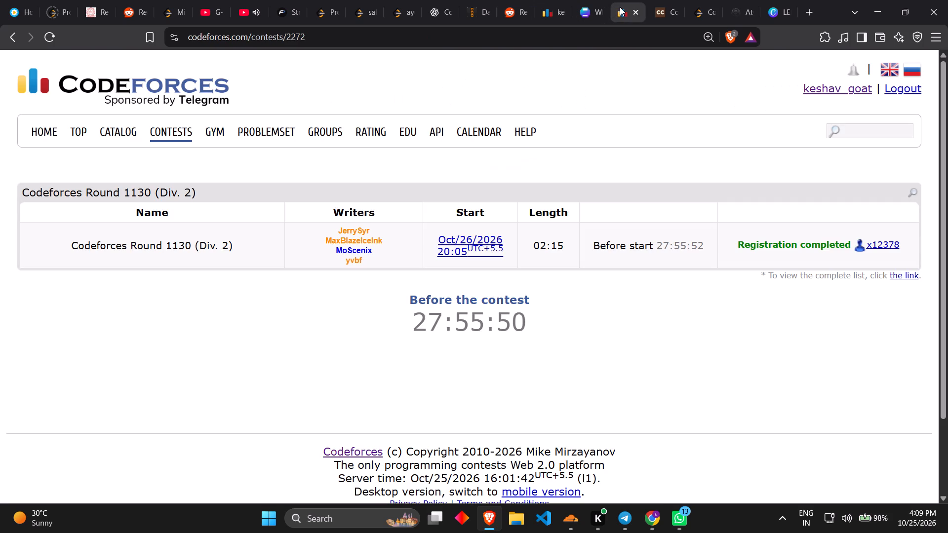
left_click(655, 0)
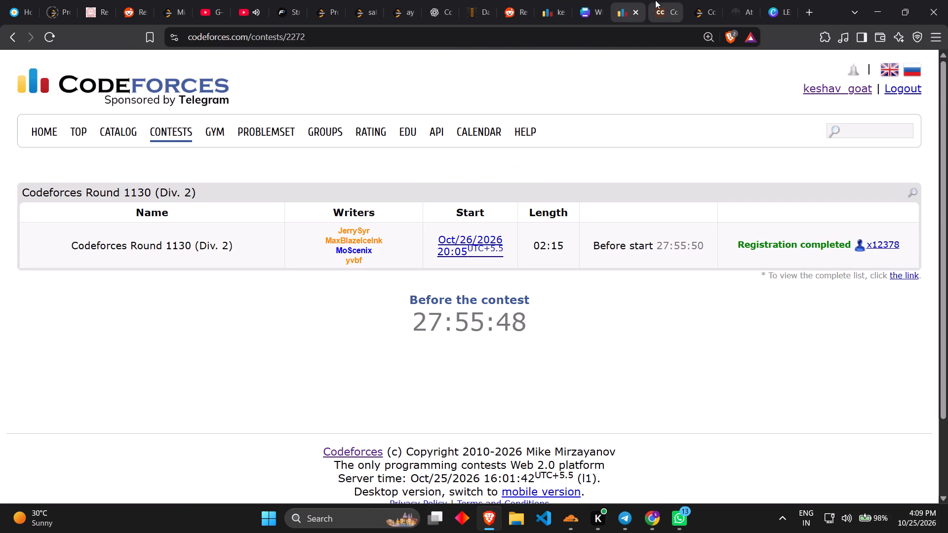
scroll(563, 255, "down", 2)
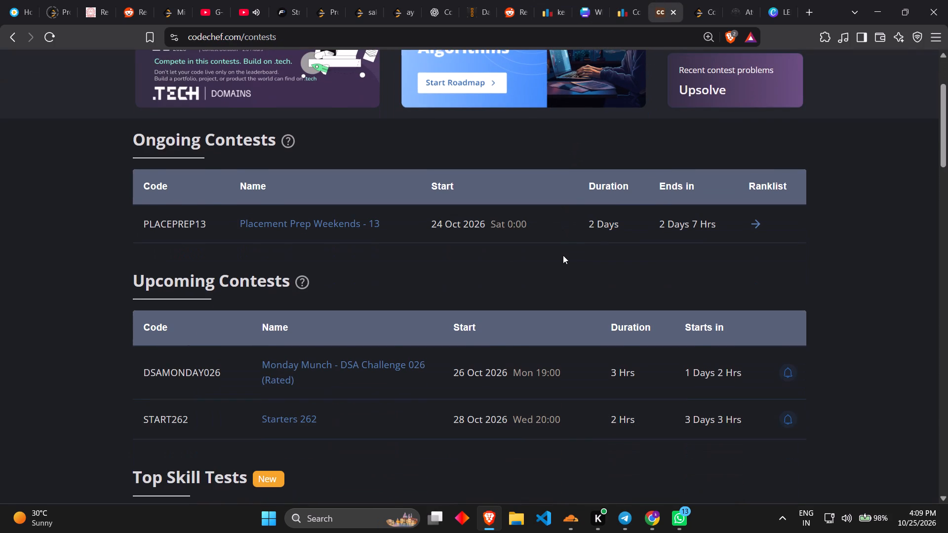
left_click(625, 0)
left_click(587, 0)
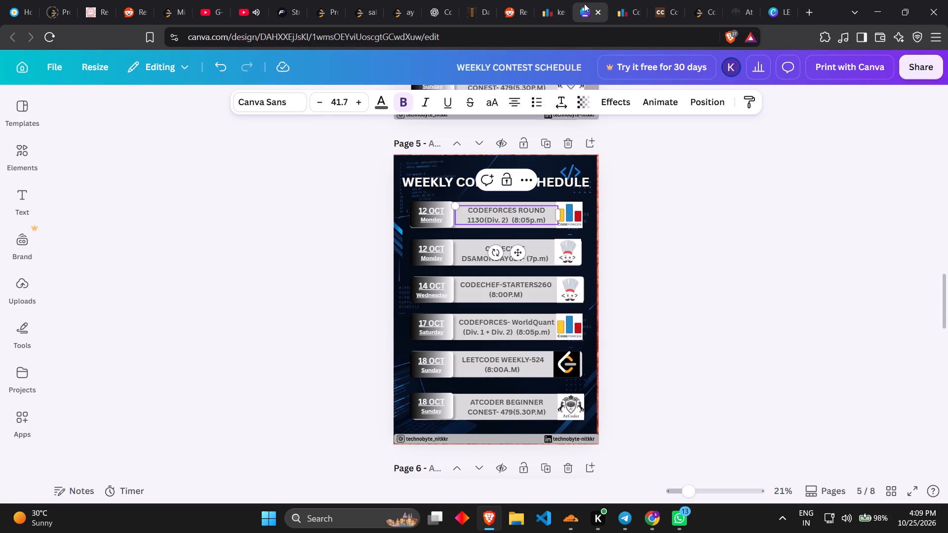
left_click(442, 252)
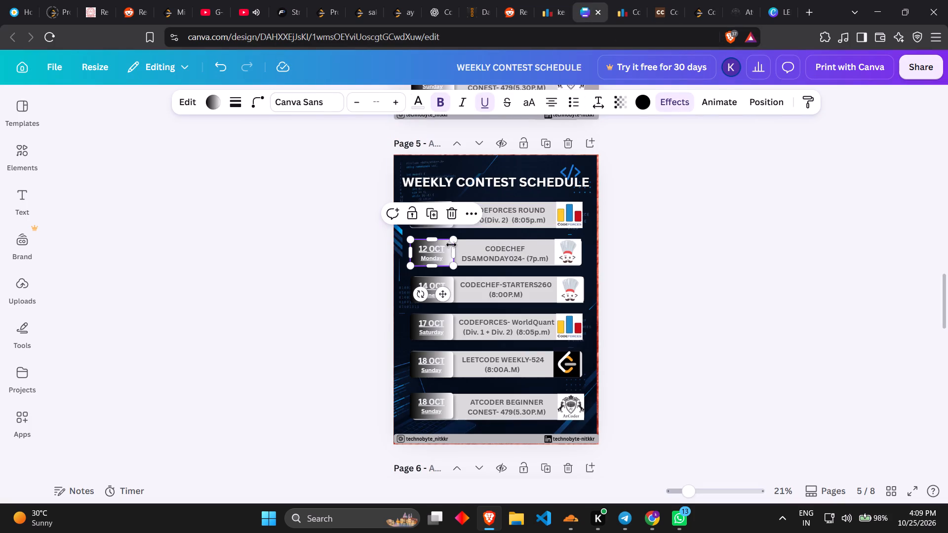
left_click(506, 212)
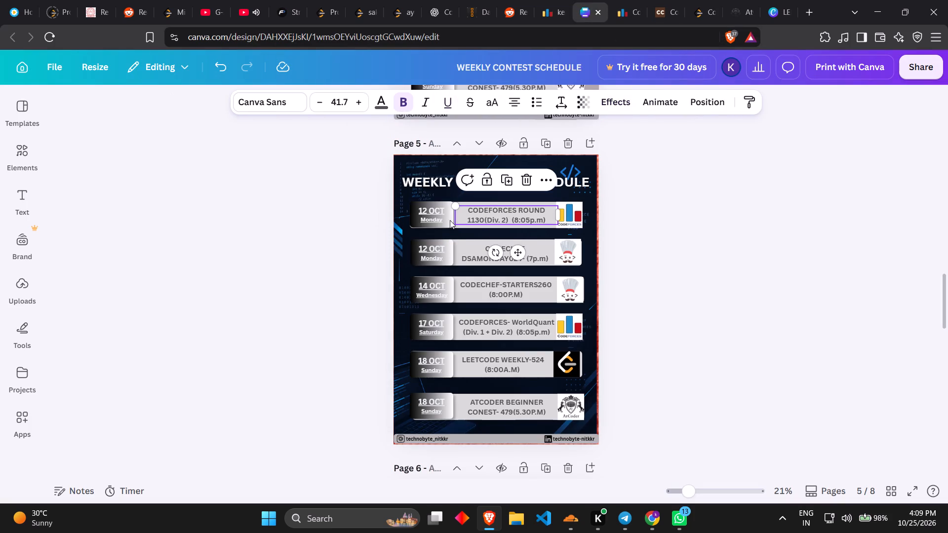
left_click(427, 207)
left_click(425, 208)
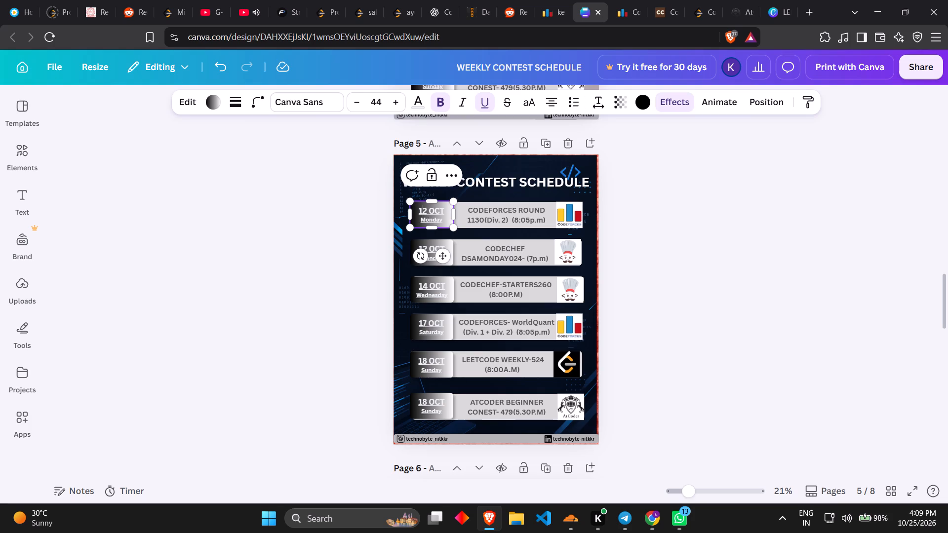
left_click(425, 209)
key("BackSpace")
key("6")
key("BackSpace")
key("Right")
key("BackSpace")
type("26")
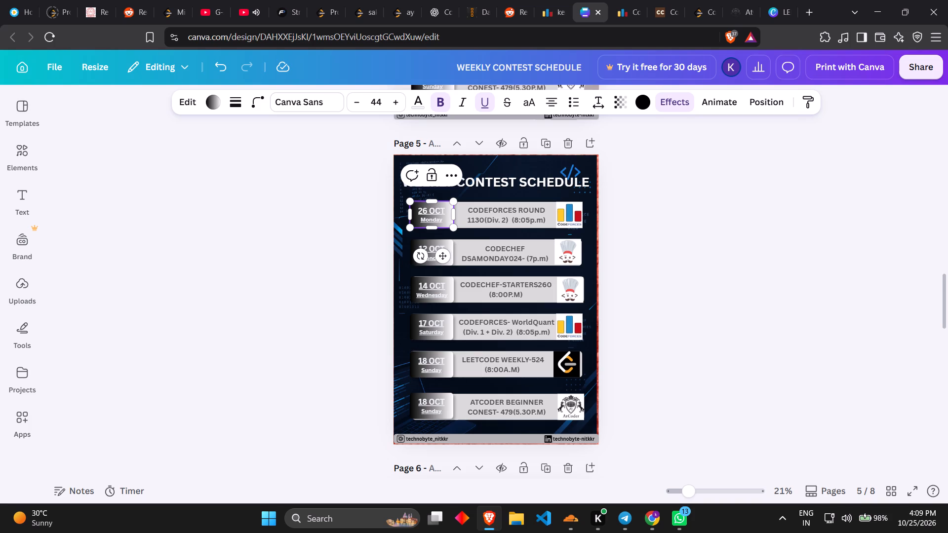
Check the CodeChef upcoming contests and change the second row's contest number on page 5 to DSAMONDAY026.
left_click(637, 0)
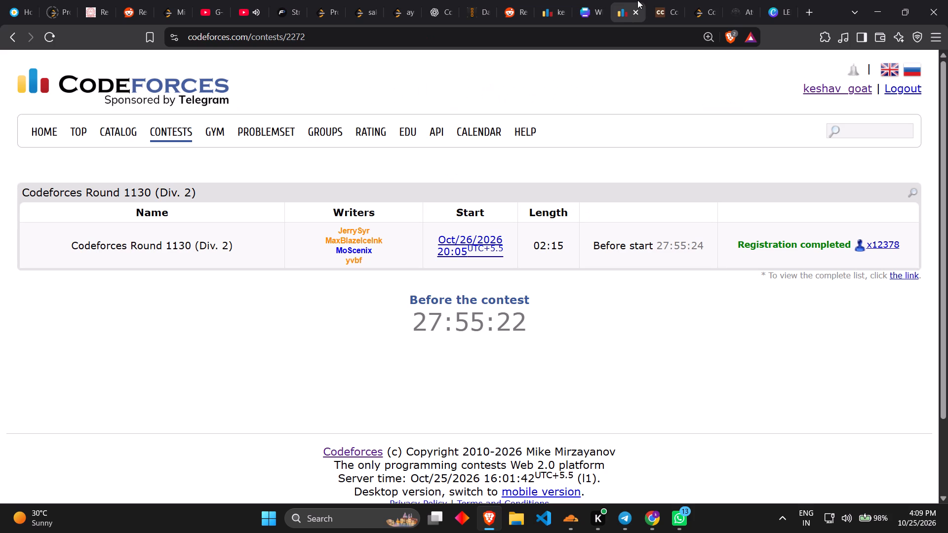
left_click(592, 0)
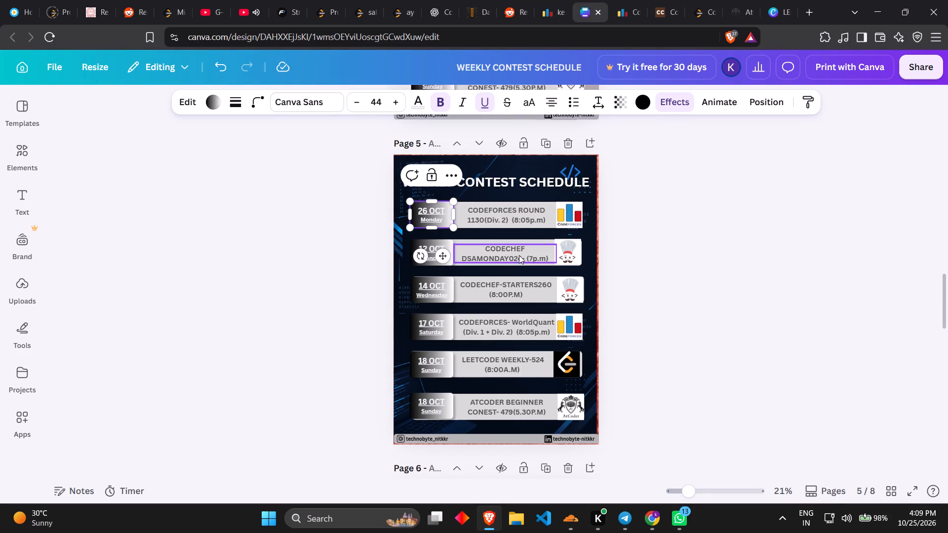
left_click(663, 0)
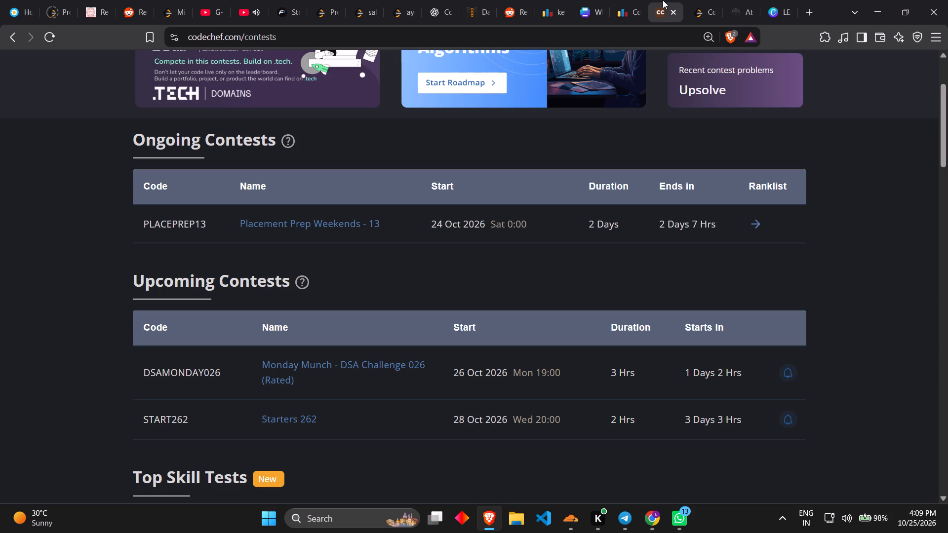
left_click(592, 0)
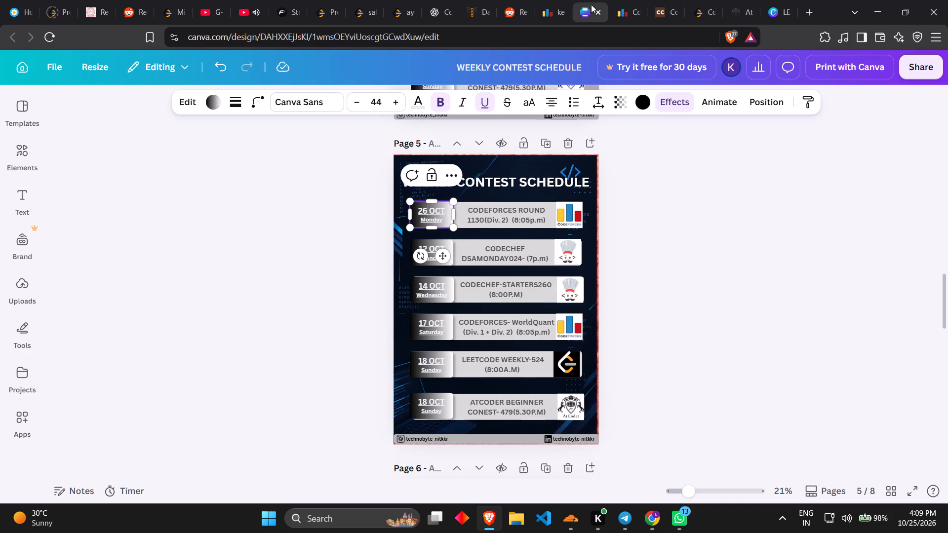
left_click(518, 255)
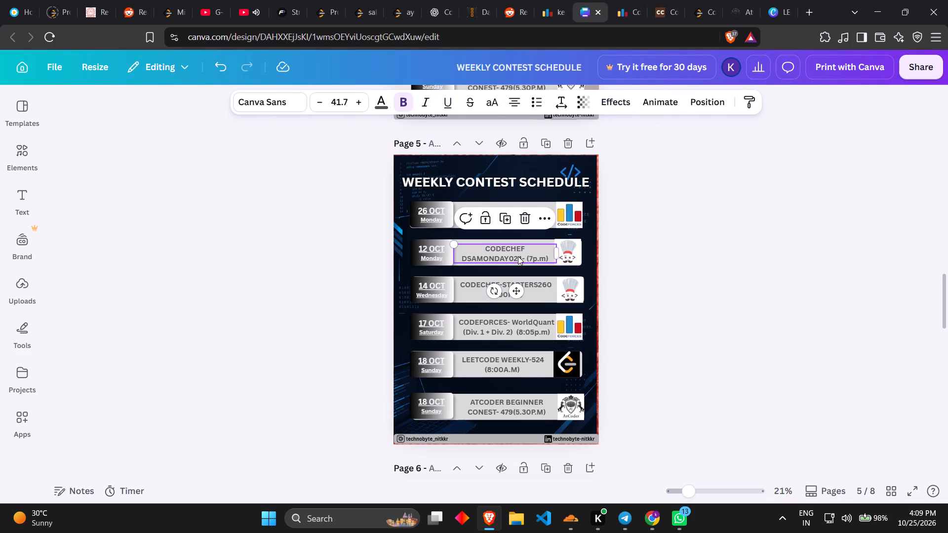
left_click(520, 257)
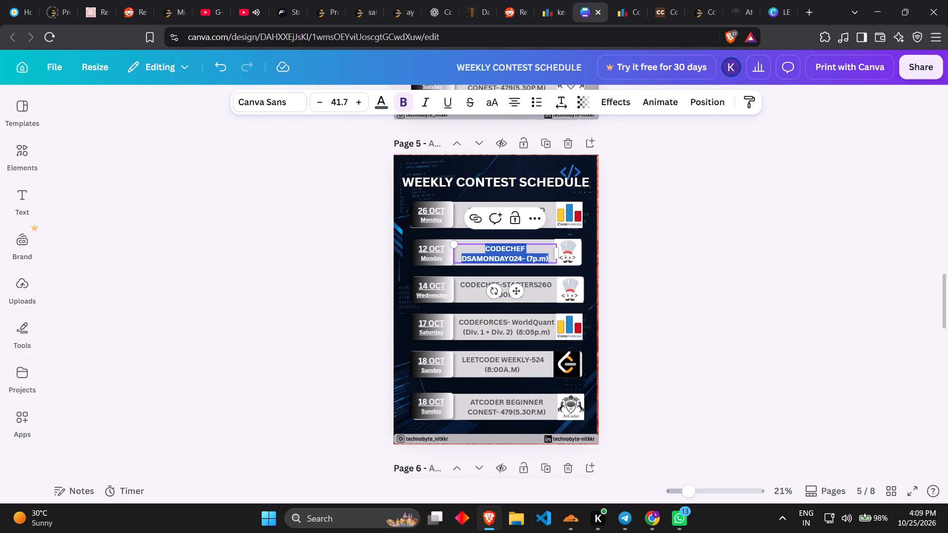
left_click(521, 257)
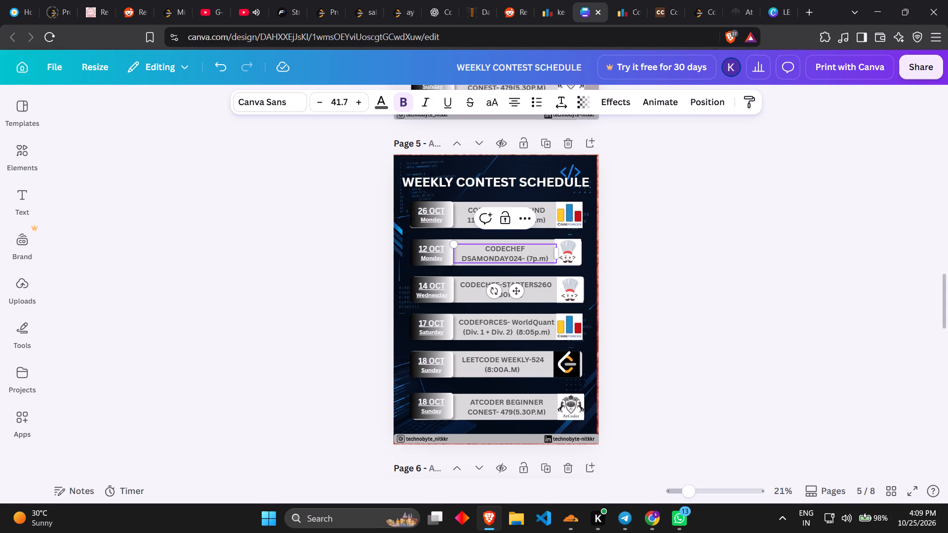
key("BackSpace")
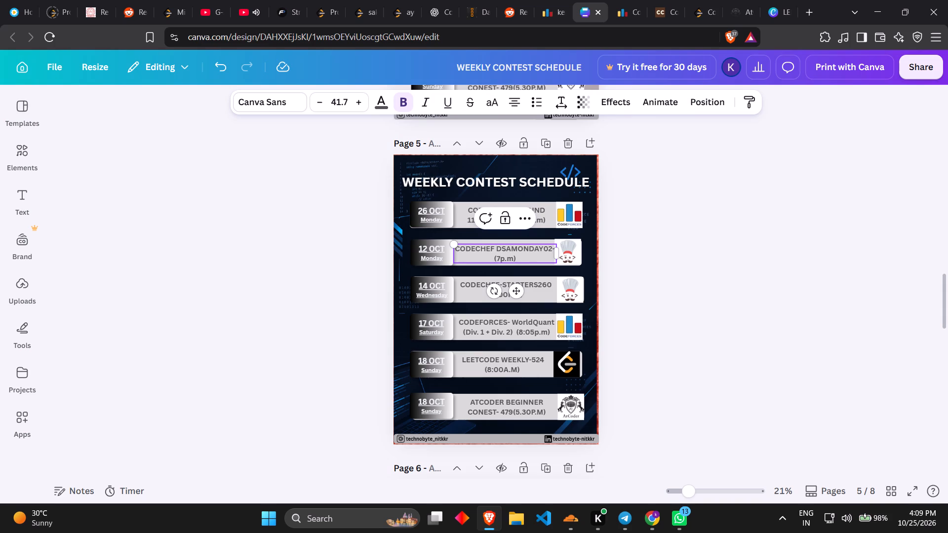
key("6")
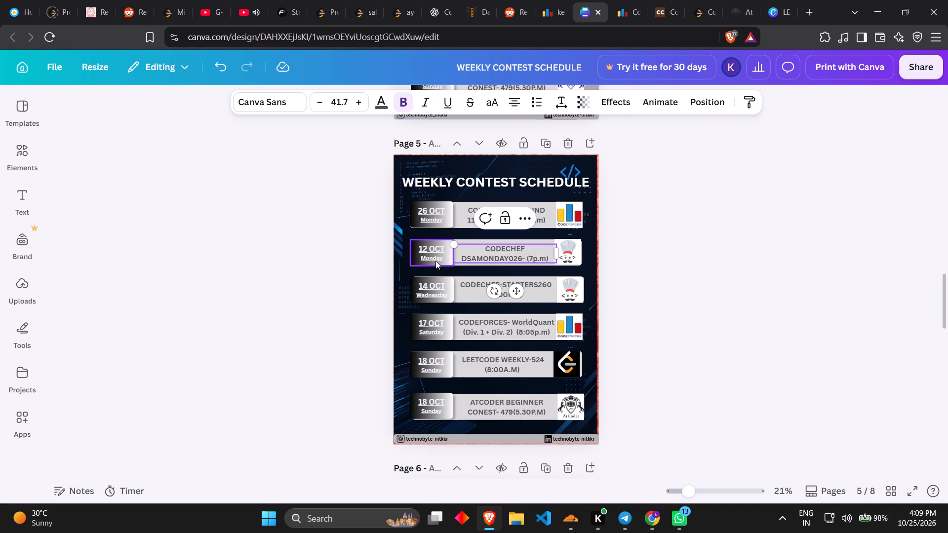
Set the date of the CodeChef DSAMONDAY row on page 5 to 26 OCT.
left_click(426, 245)
left_click(426, 247)
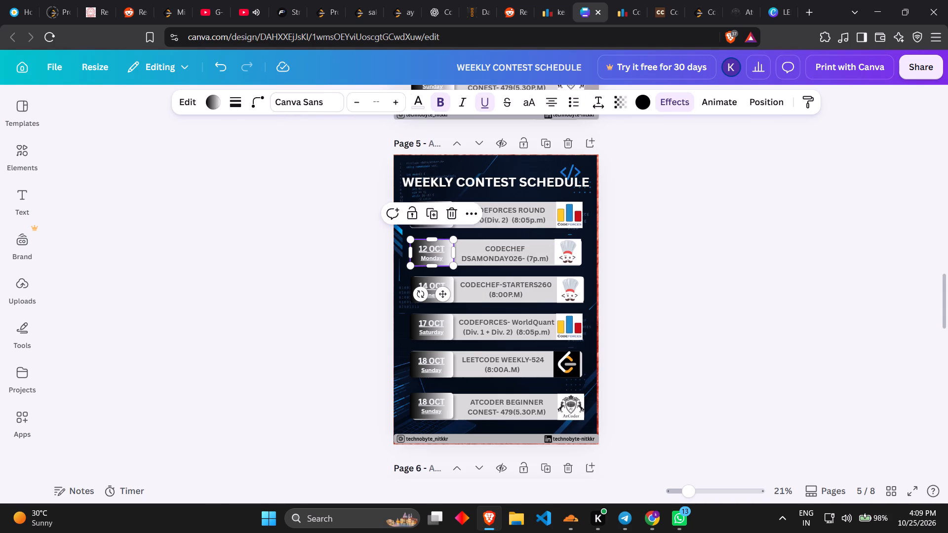
key("BackSpace")
key("BackSpace")
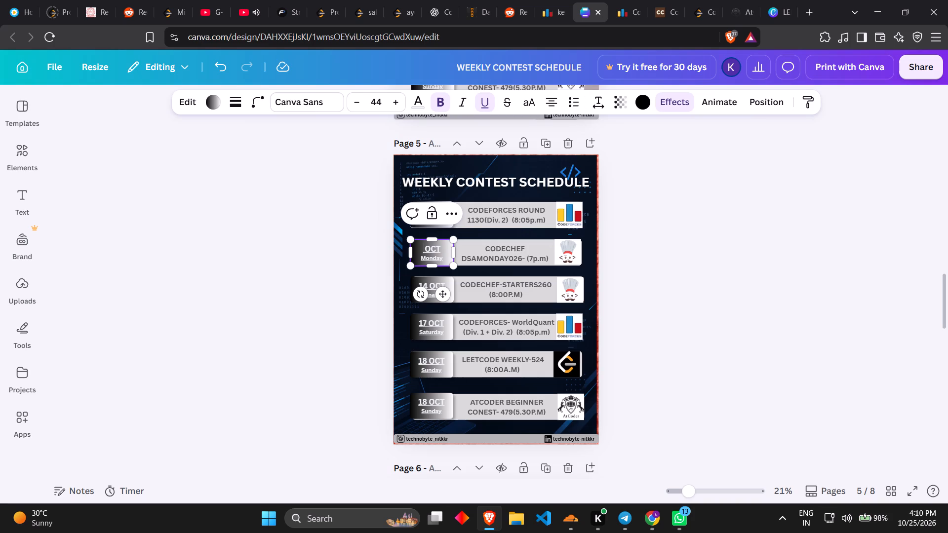
type("26")
Set the date of the CODECHEF-STARTERS row on page 5 to 28 OCT.
left_click(479, 291)
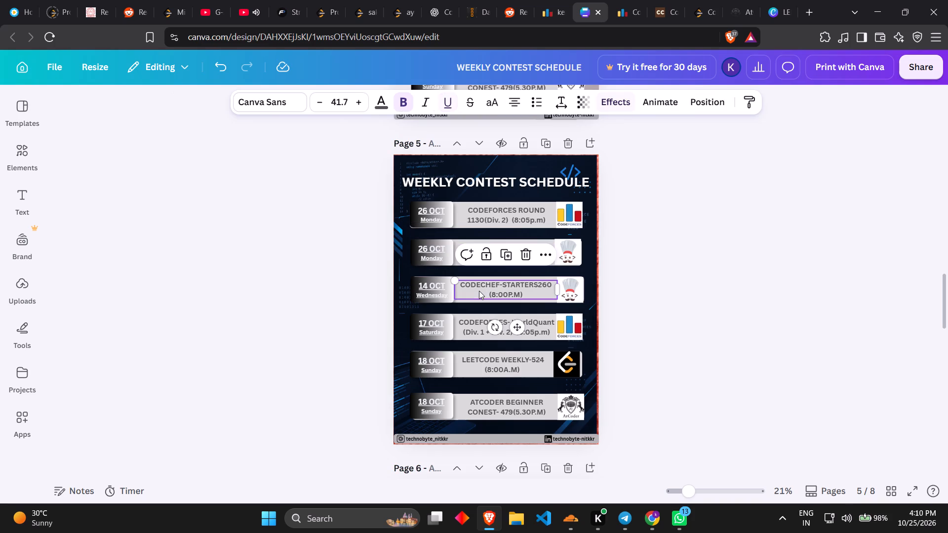
left_click(428, 283)
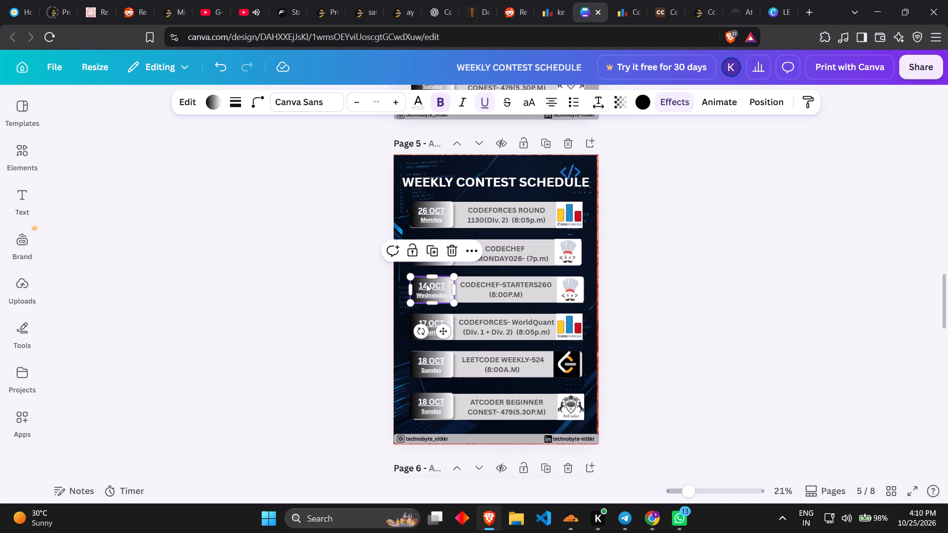
left_click(426, 284)
key("BackSpace")
key("BackSpace")
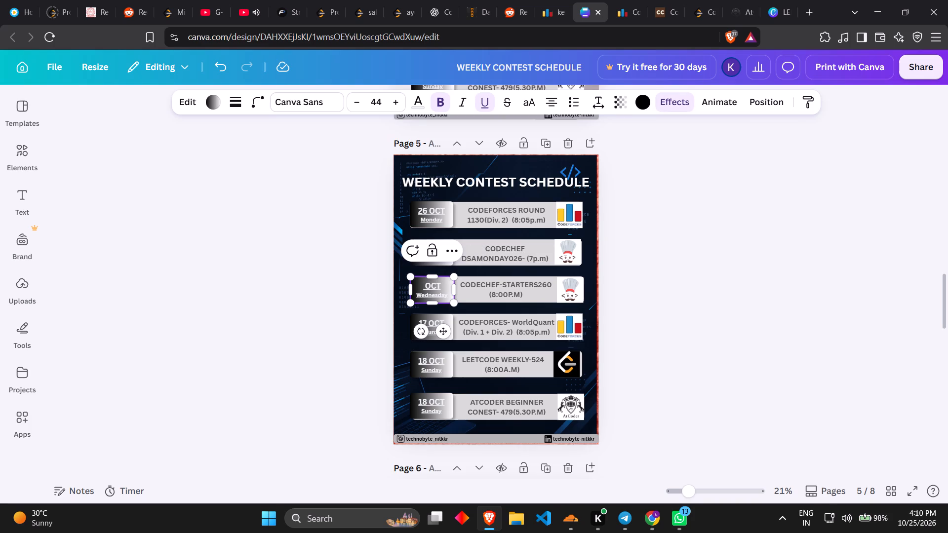
key("2")
key("8")
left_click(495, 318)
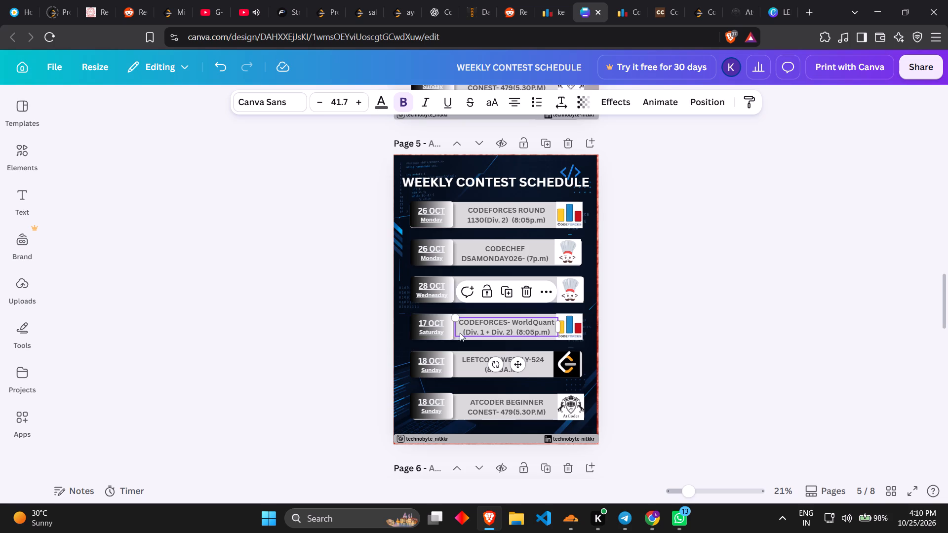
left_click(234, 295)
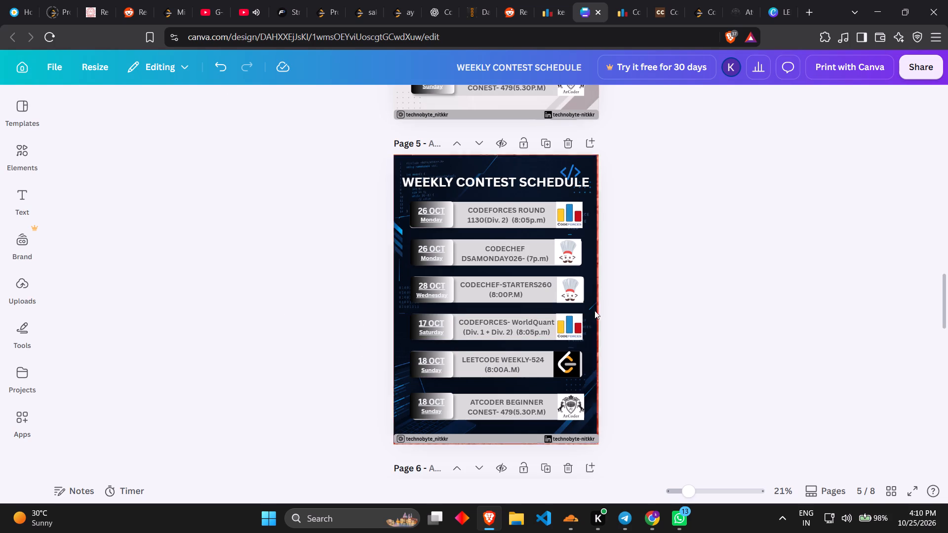
Look up the coming Sunday in the system calendar and set the LeetCode row's date on page 5 to 1 NOV.
left_click(910, 529)
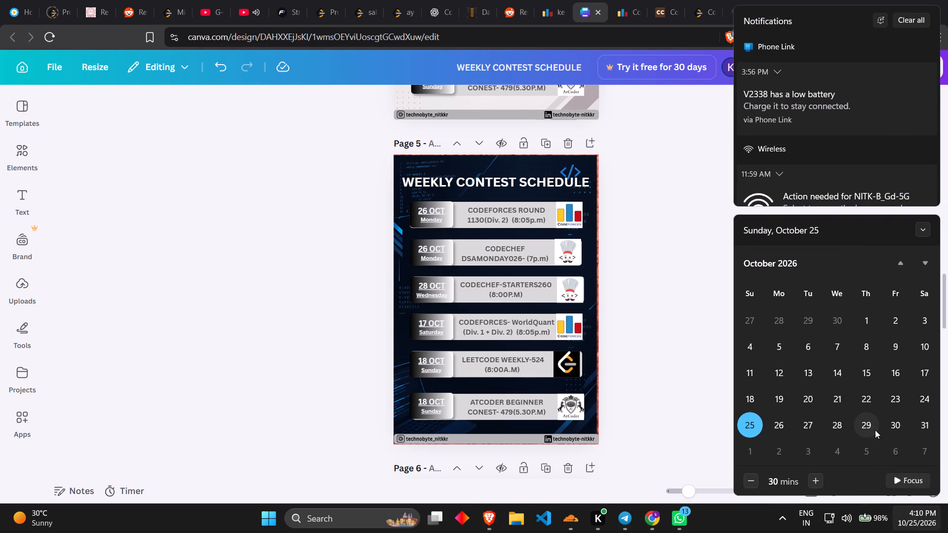
scroll(875, 430, "down", 3)
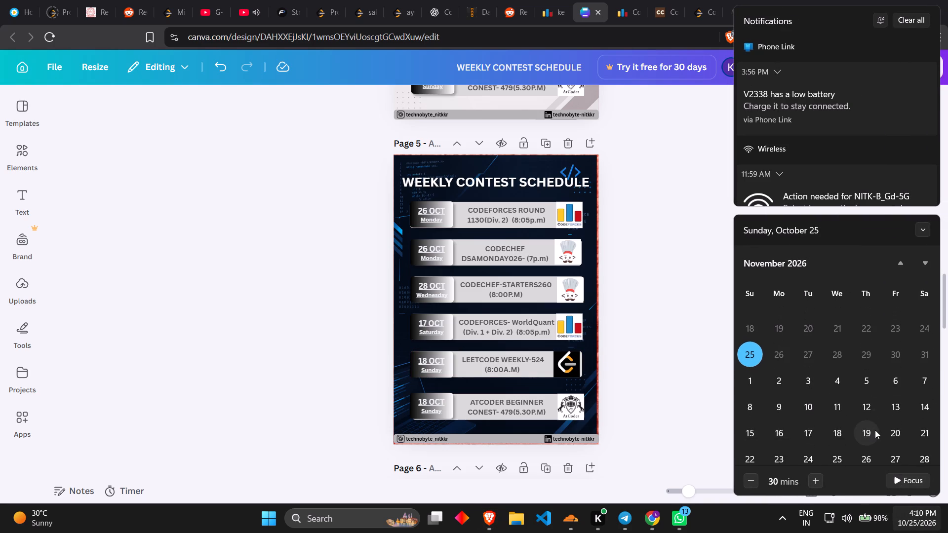
left_click(434, 364)
left_click(431, 360)
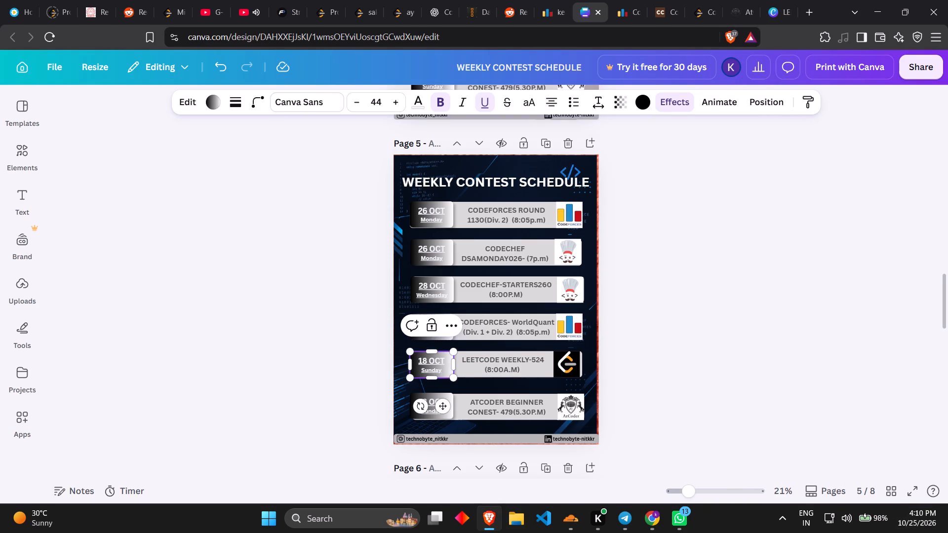
left_click(437, 359)
key("BackSpace")
key("BackSpace")
key("BackSpace")
key("BackSpace")
key("BackSpace")
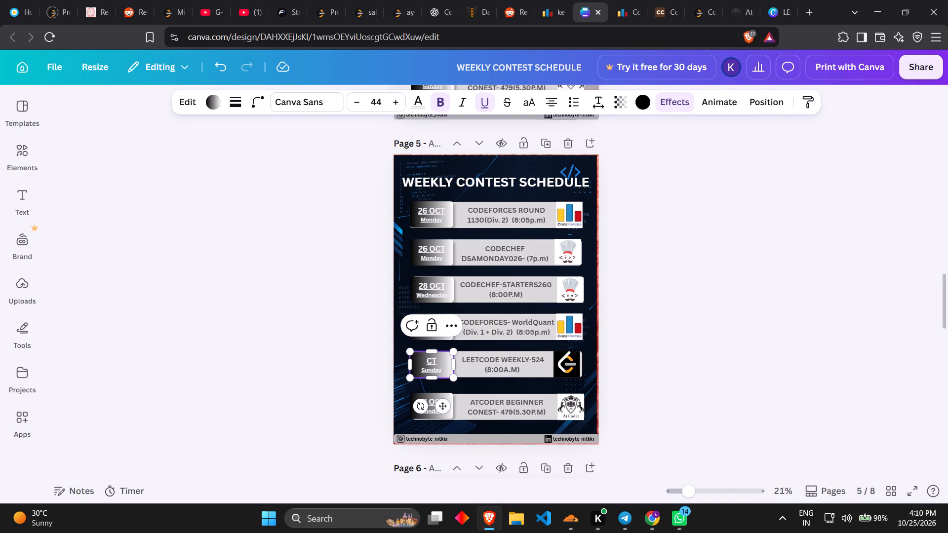
type("1")
key("space")
type("NOV")
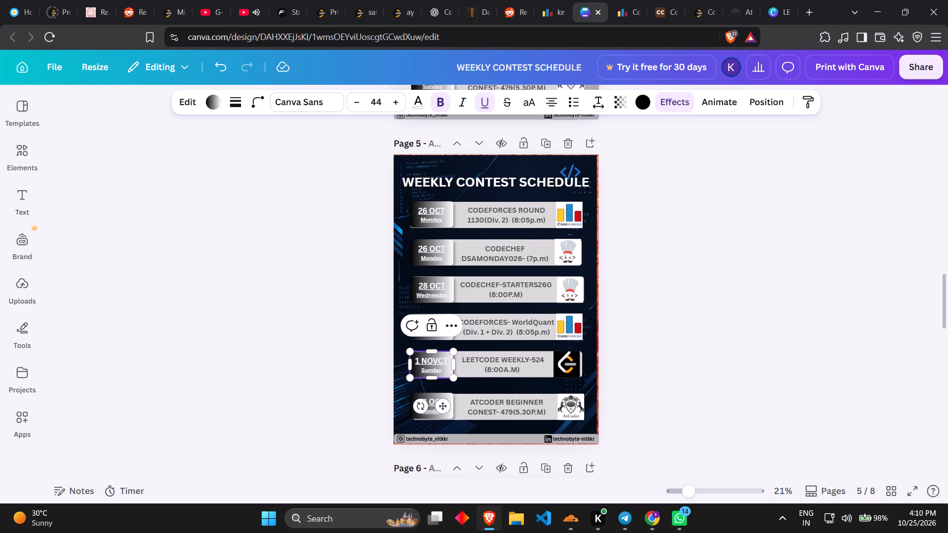
key("Delete")
key("Delete")
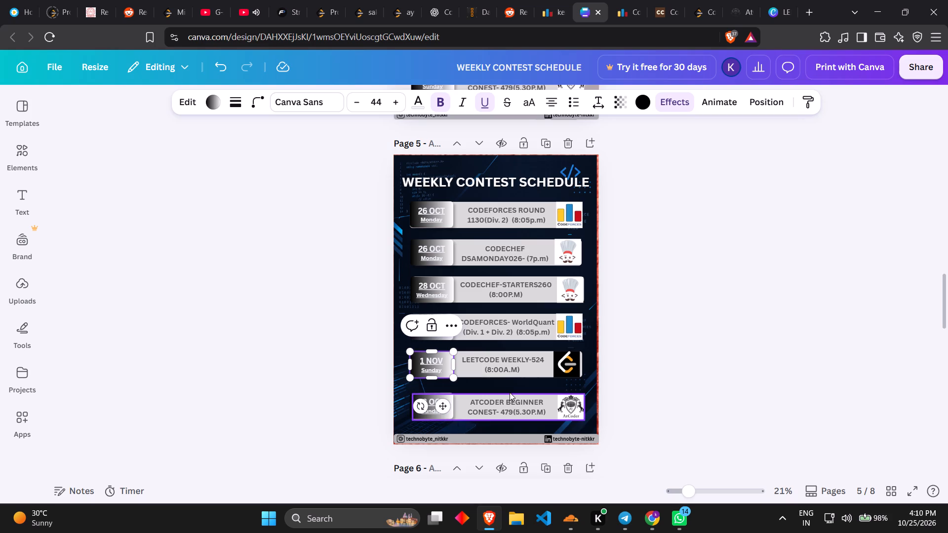
Check the weekly contest number on the LeetCode contest page and change the LeetCode row's text to WEEKLY-526.
left_click(512, 366)
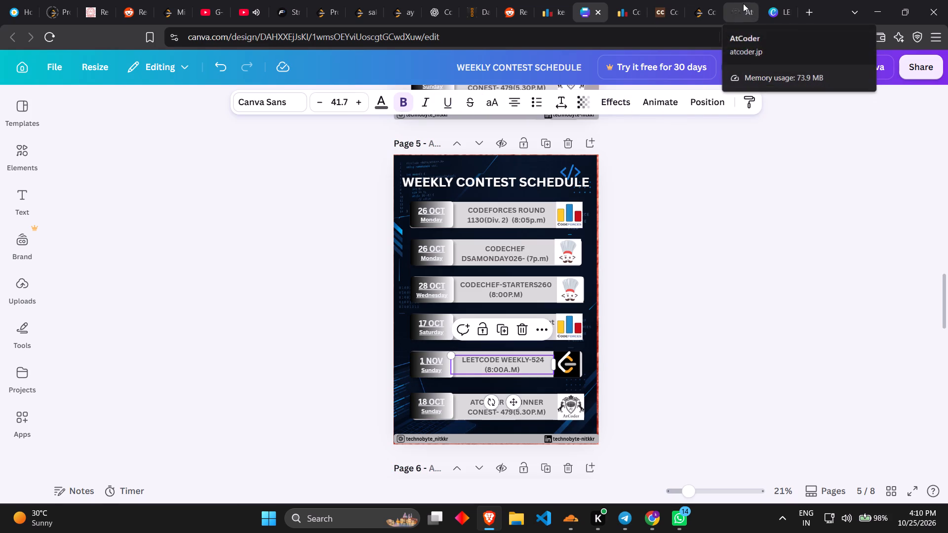
left_click(705, 0)
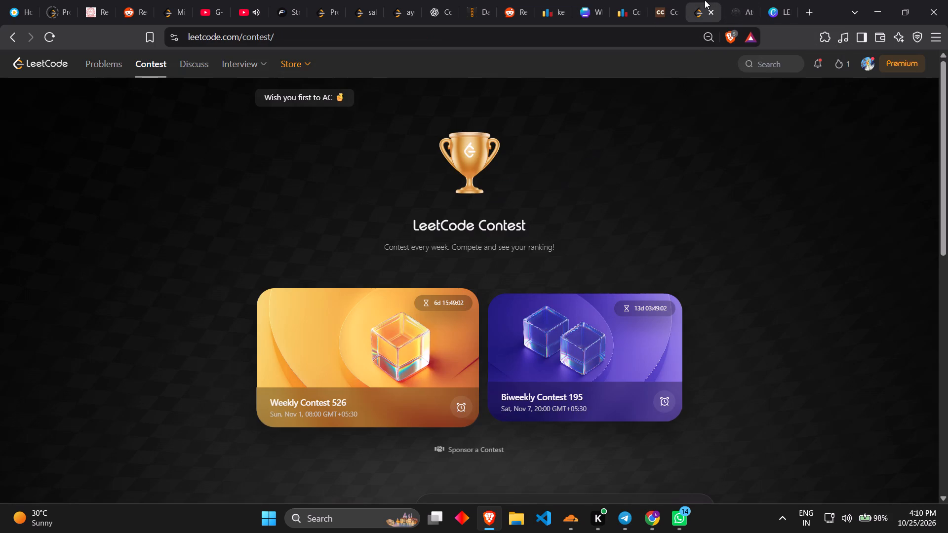
left_click(629, 0)
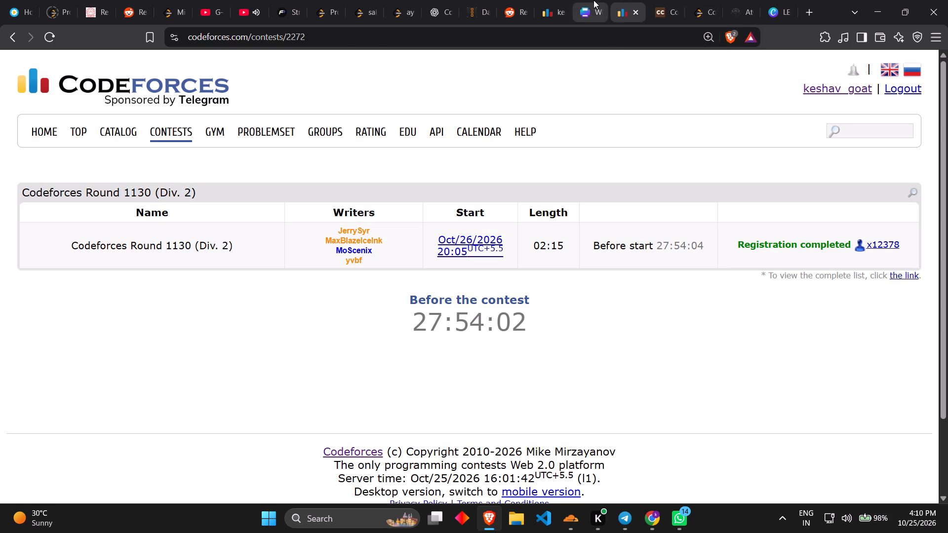
left_click(593, 0)
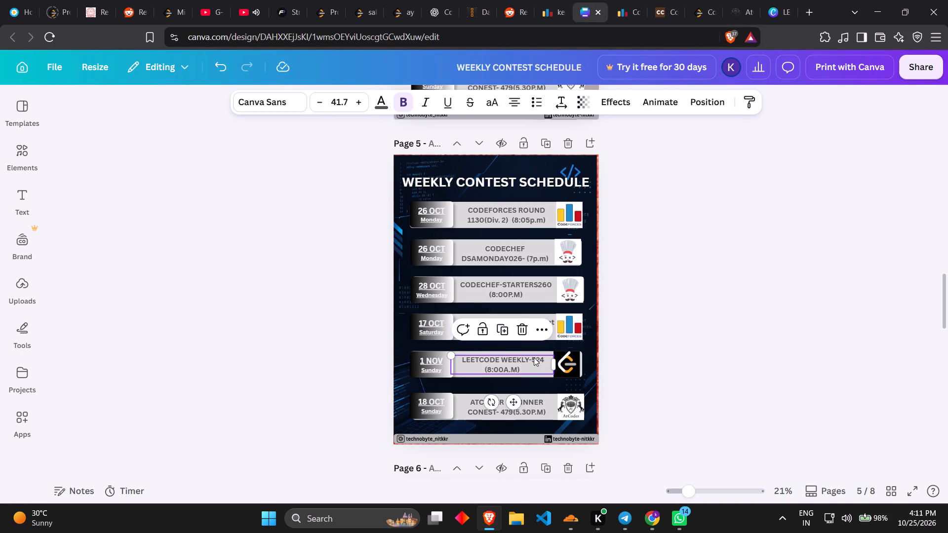
left_click(542, 359)
left_click(545, 358)
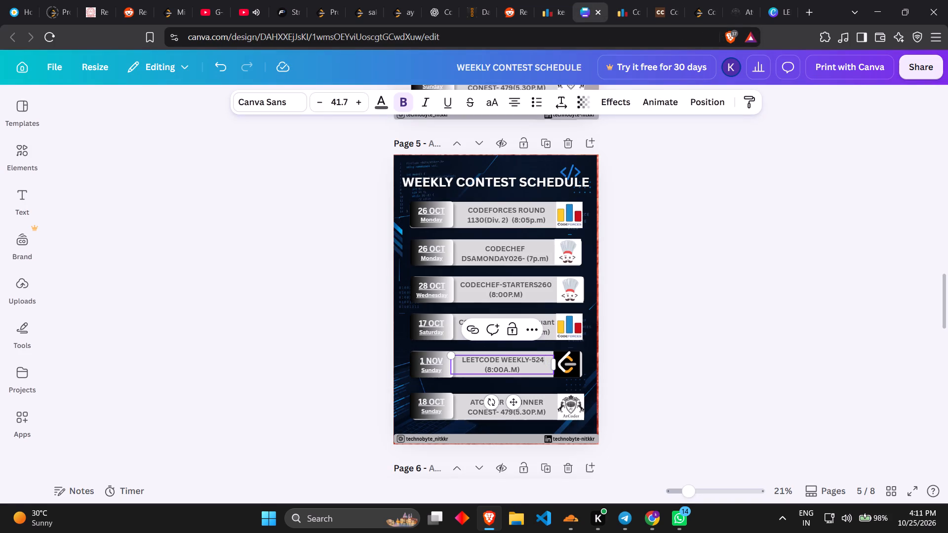
key("BackSpace")
key("6")
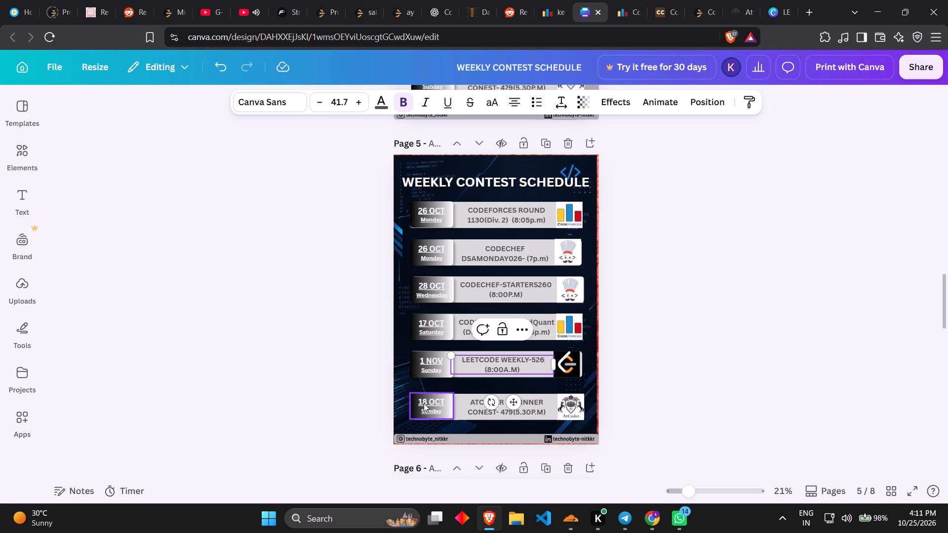
Check the upcoming contests on the AtCoder home page and the Codeforces contest page, and return to the Canva poster.
left_click(687, 0)
left_click(684, 0)
left_click(739, 0)
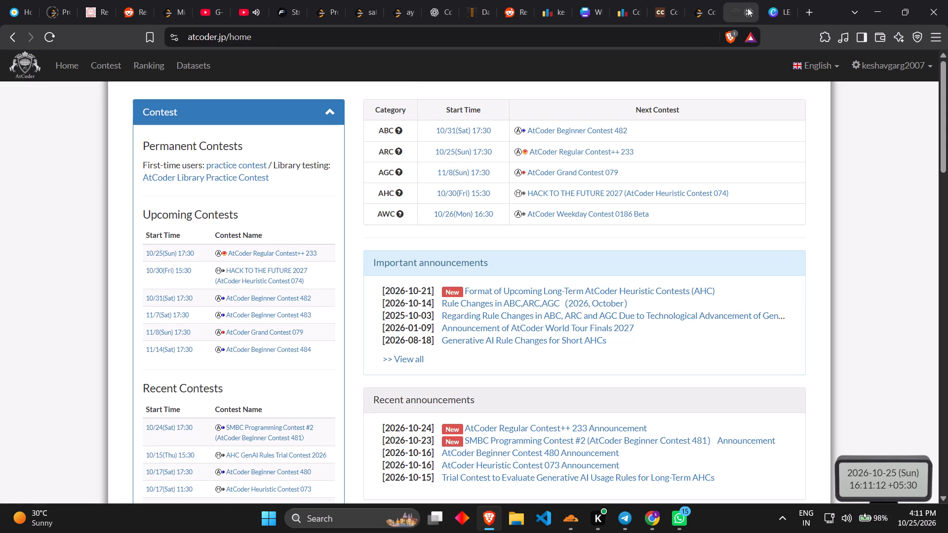
left_click(615, 16)
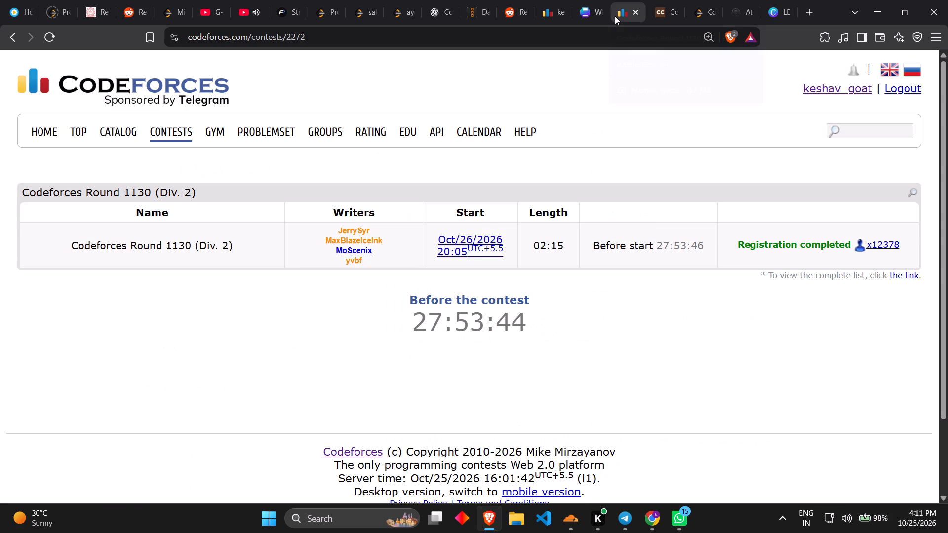
left_click(594, 0)
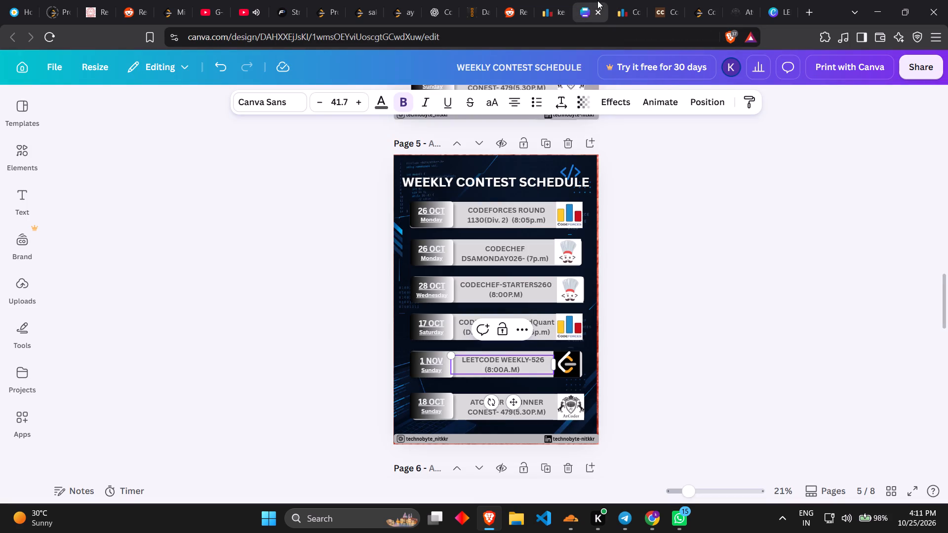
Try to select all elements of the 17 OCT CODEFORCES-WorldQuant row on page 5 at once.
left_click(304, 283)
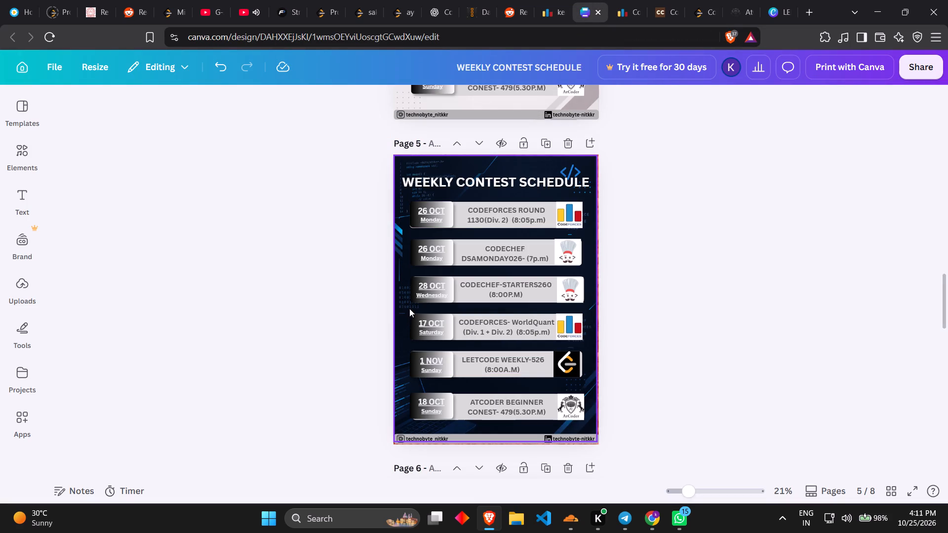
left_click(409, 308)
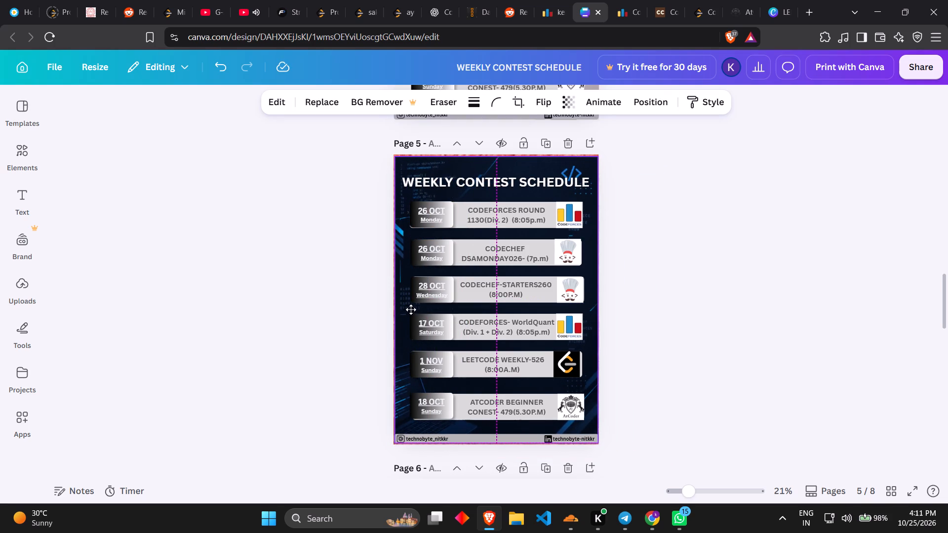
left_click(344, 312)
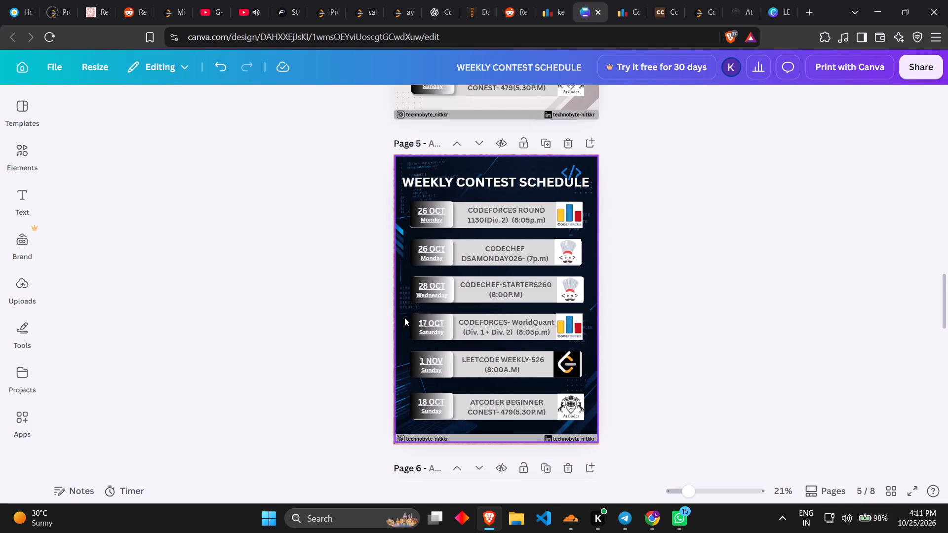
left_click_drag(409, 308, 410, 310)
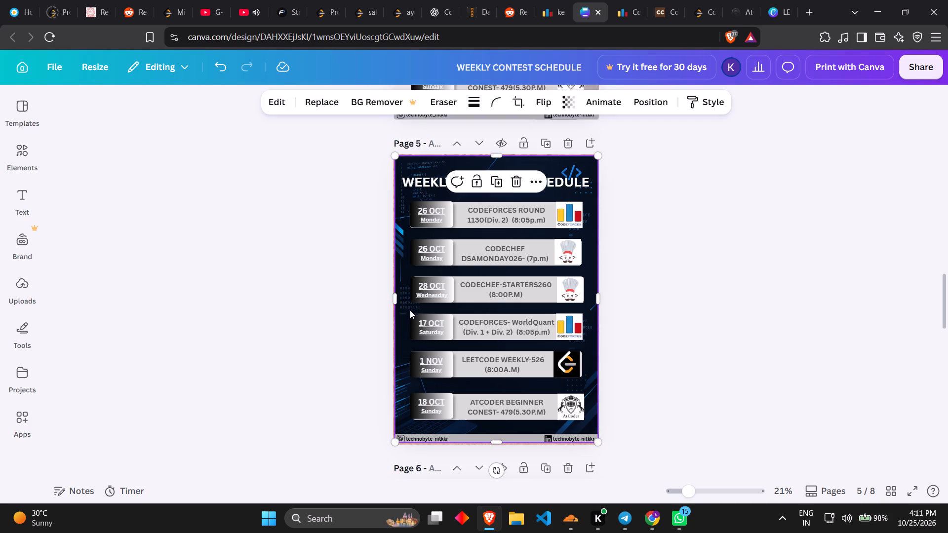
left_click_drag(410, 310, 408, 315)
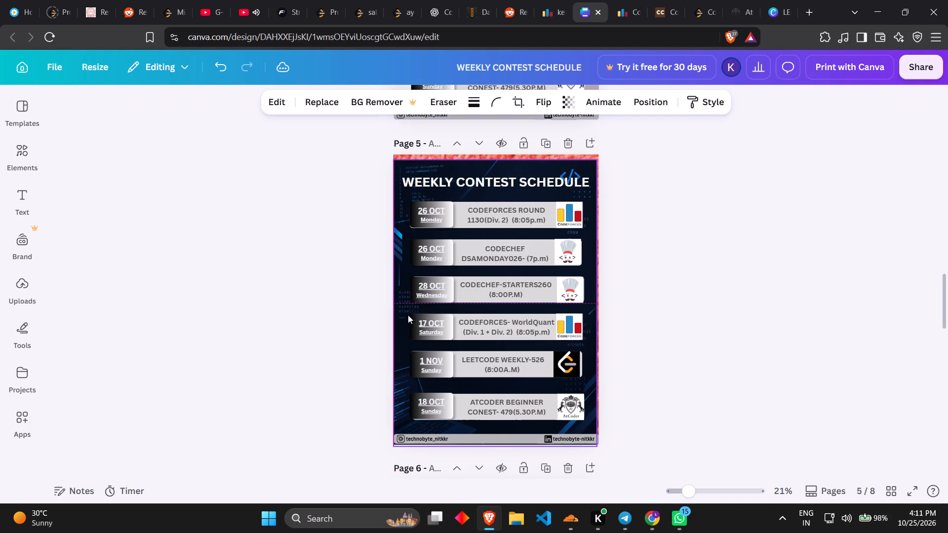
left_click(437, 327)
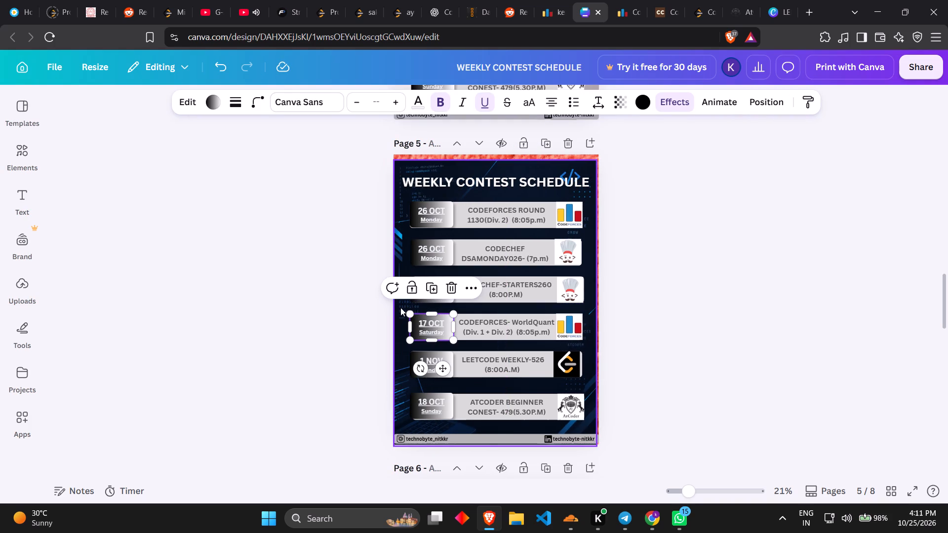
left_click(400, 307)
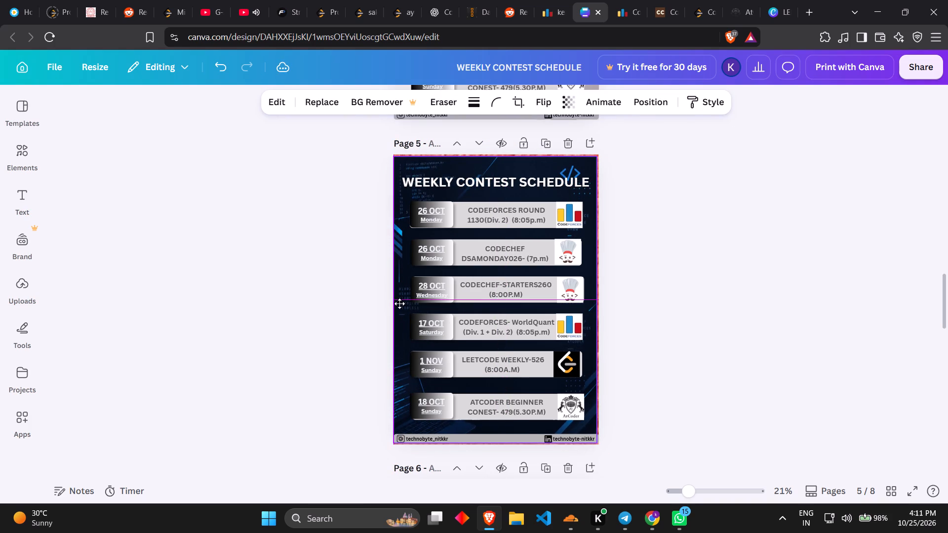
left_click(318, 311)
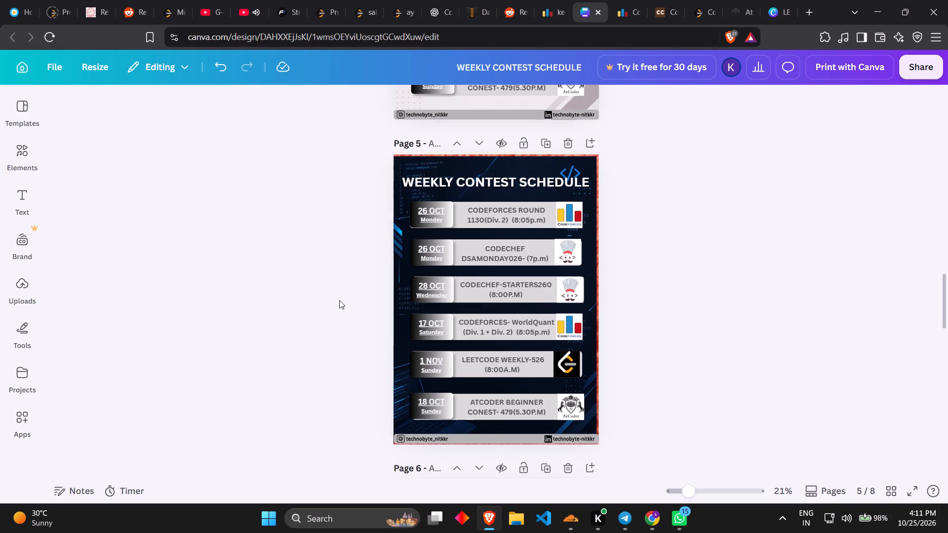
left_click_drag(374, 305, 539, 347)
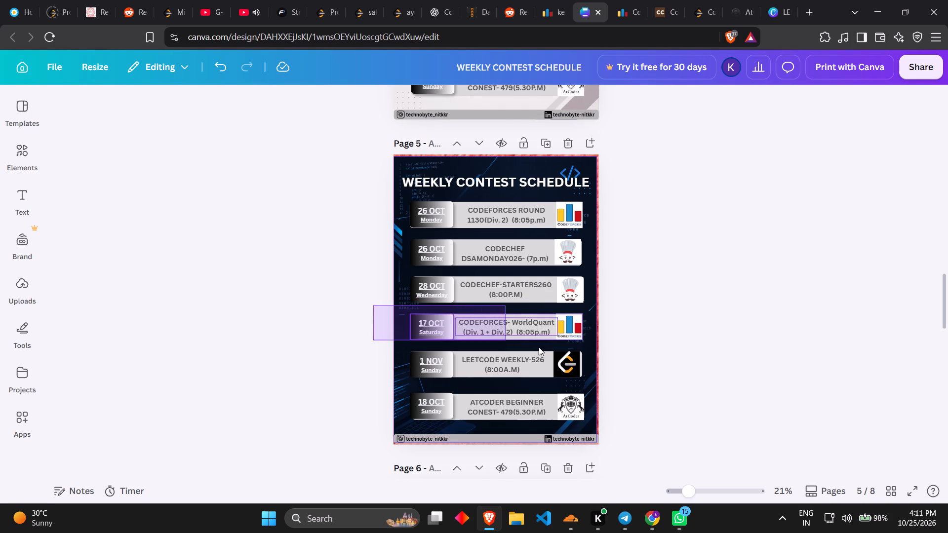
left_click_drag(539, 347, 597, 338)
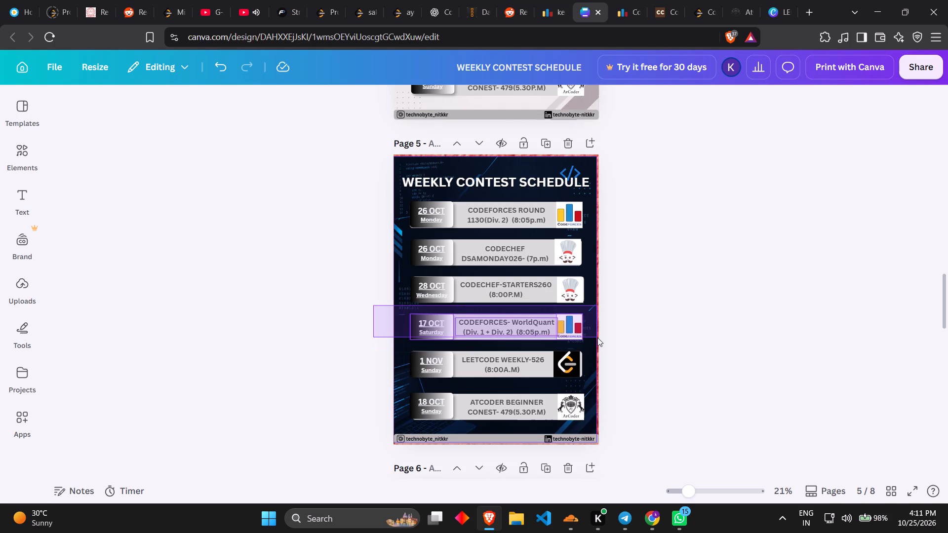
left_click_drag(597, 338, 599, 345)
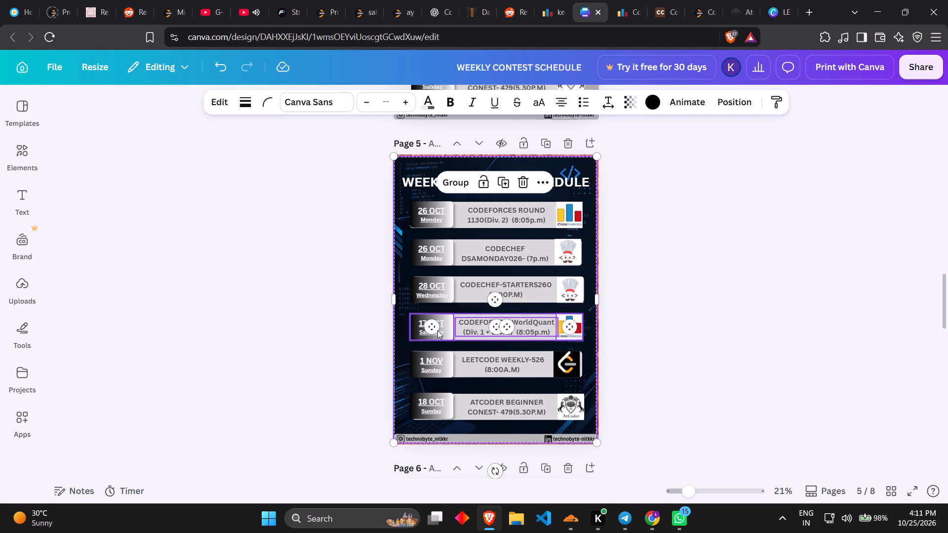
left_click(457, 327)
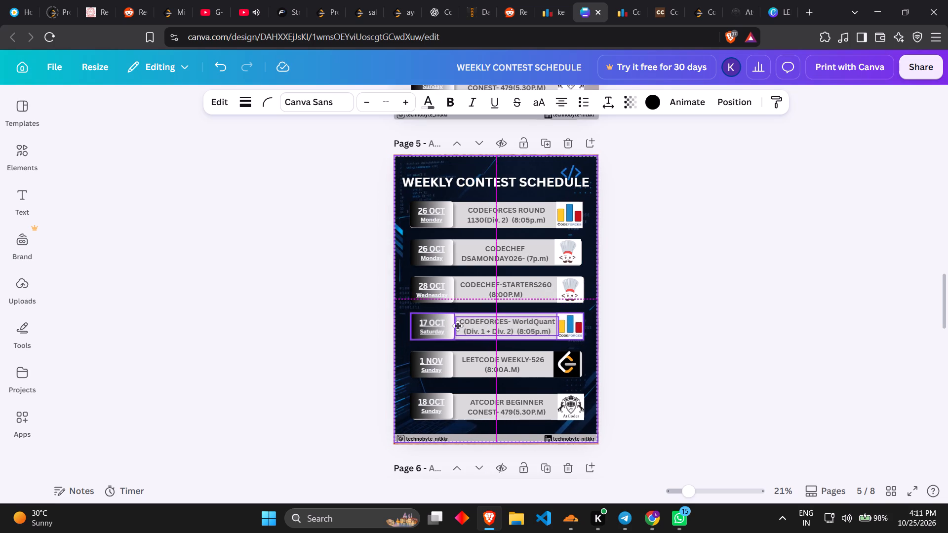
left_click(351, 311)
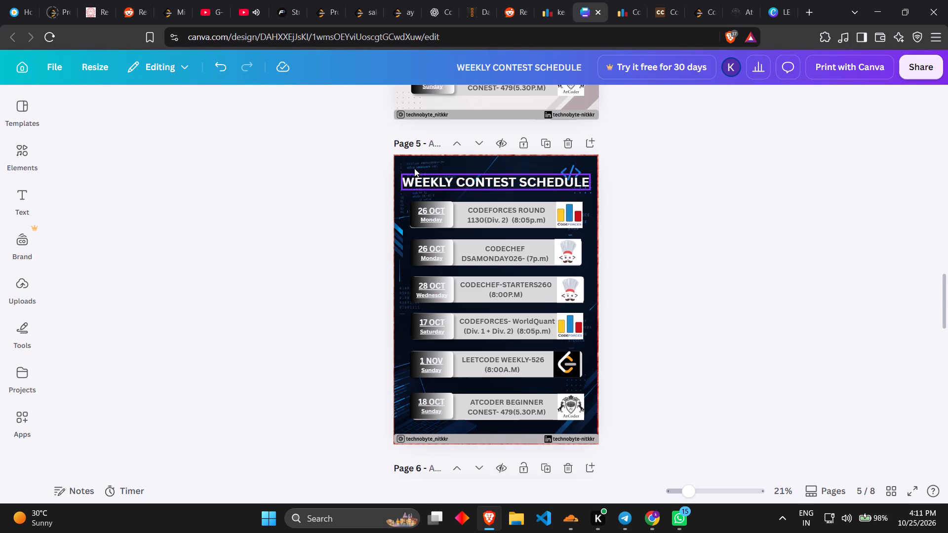
Resize the dark background image on page 5 to about 42 wide and stretch it to cover the whole page.
left_click(409, 166)
left_click(397, 157)
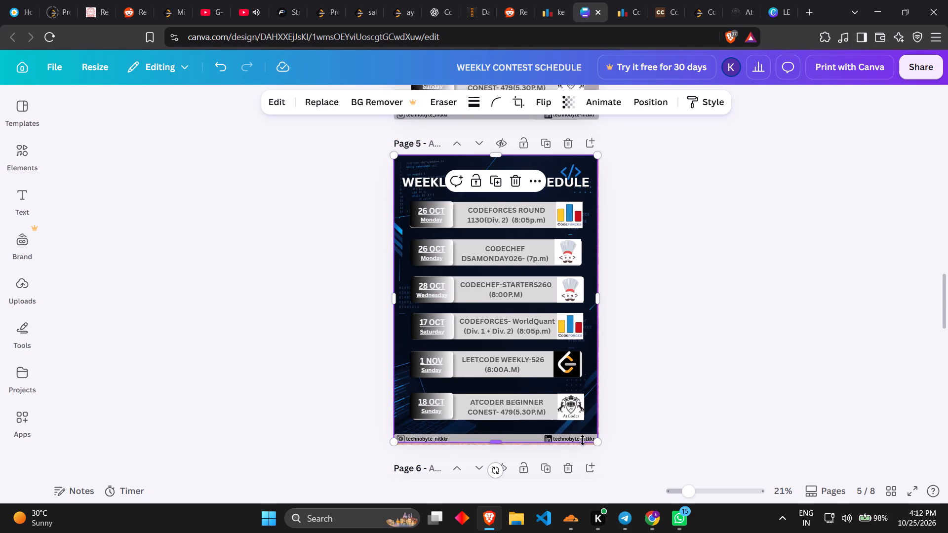
left_click(596, 443)
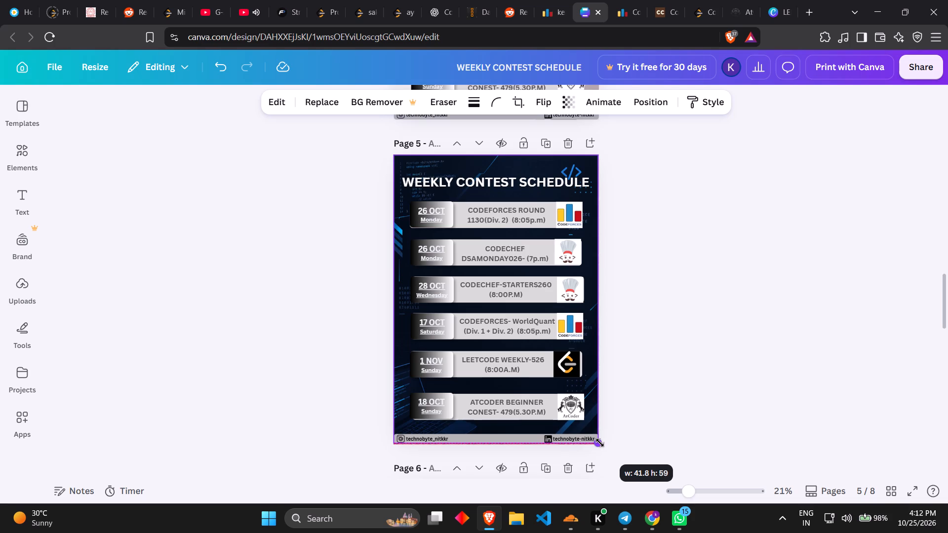
left_click(598, 442)
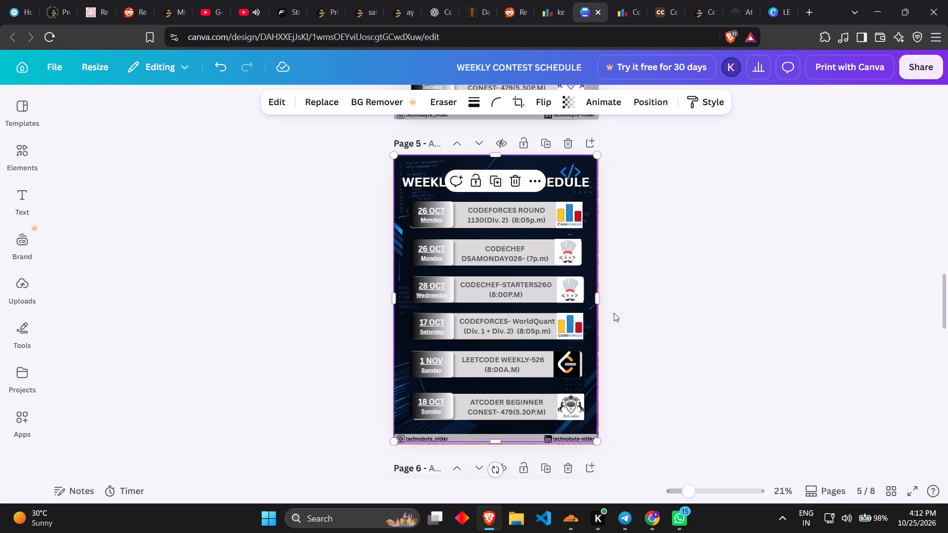
left_click(598, 297)
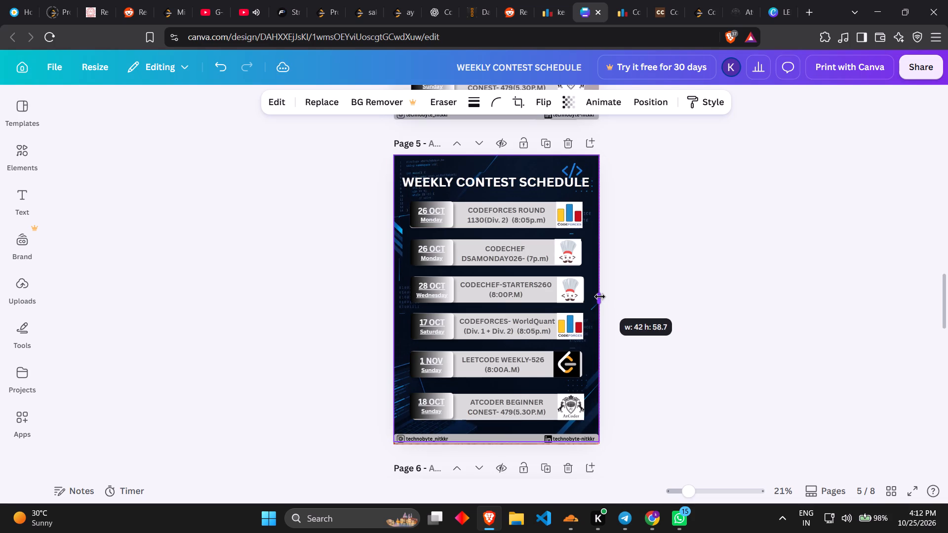
left_click(302, 303)
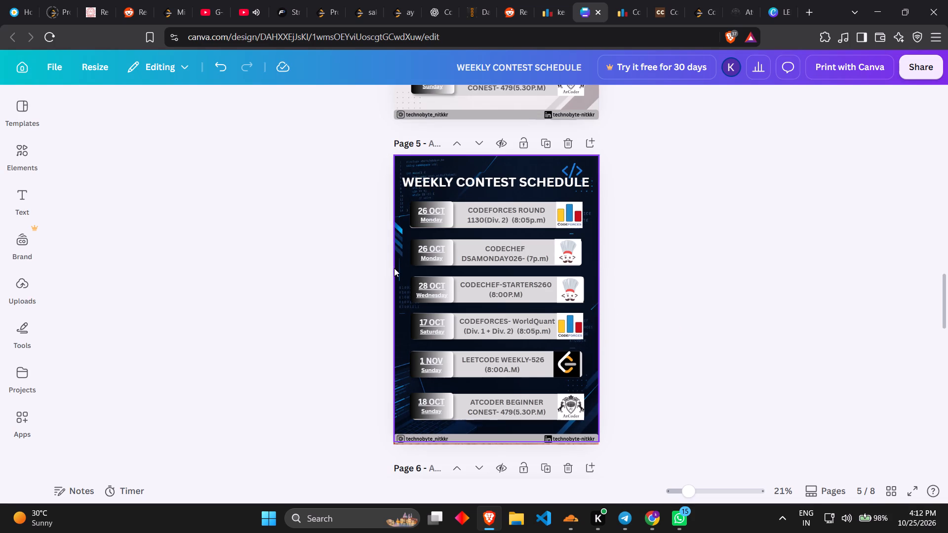
left_click(408, 309)
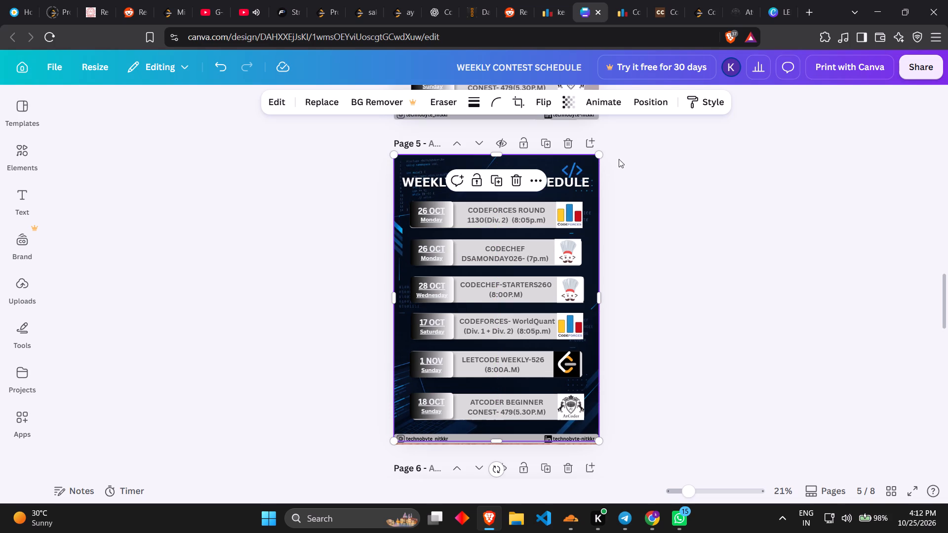
left_click_drag(601, 159, 528, 208)
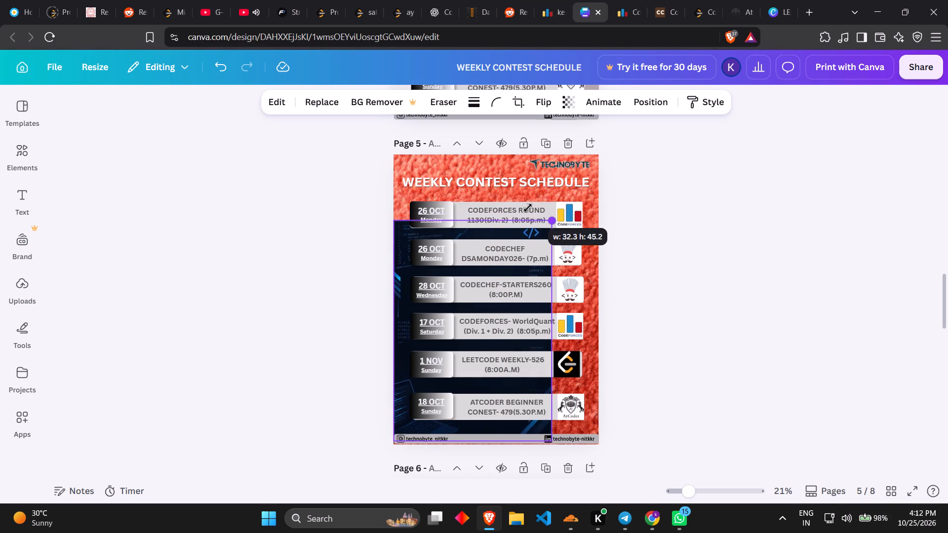
left_click_drag(528, 208, 593, 154)
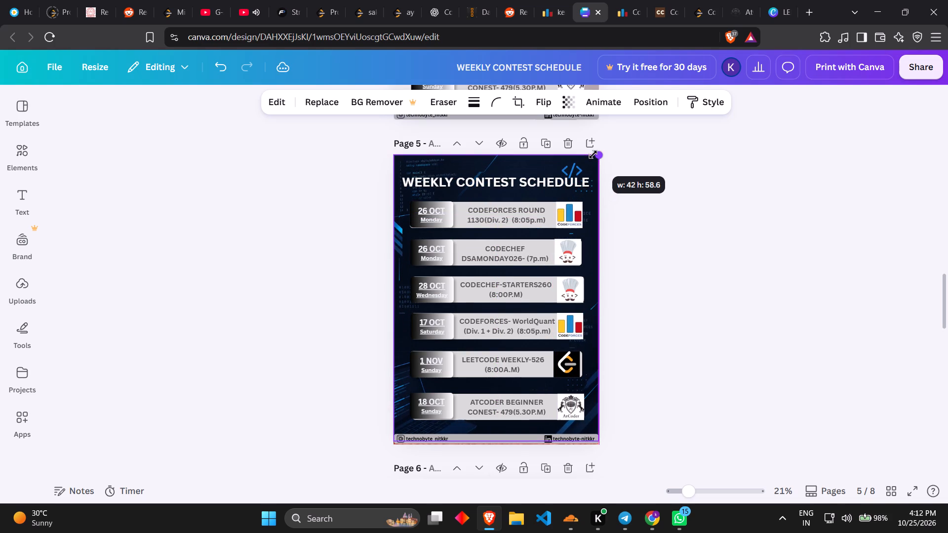
left_click_drag(593, 154, 591, 154)
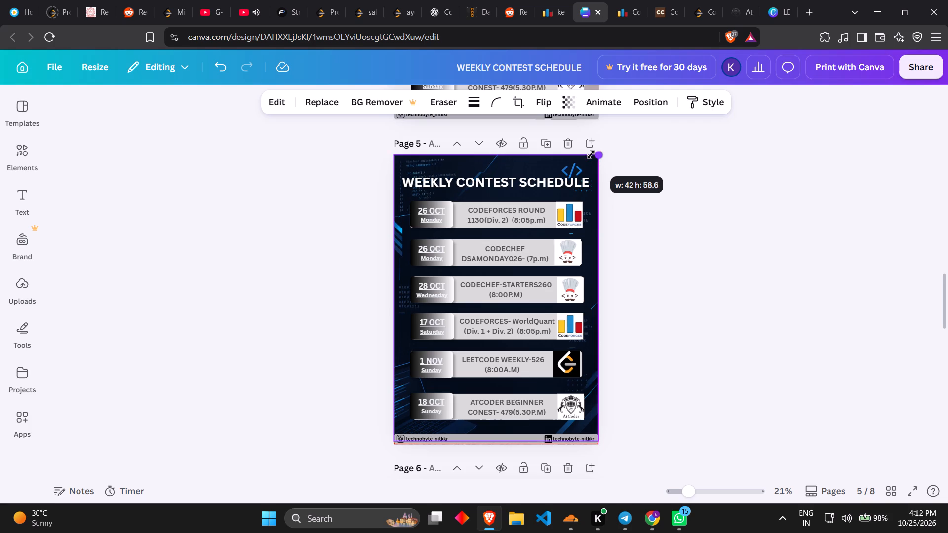
left_click_drag(591, 154, 591, 155)
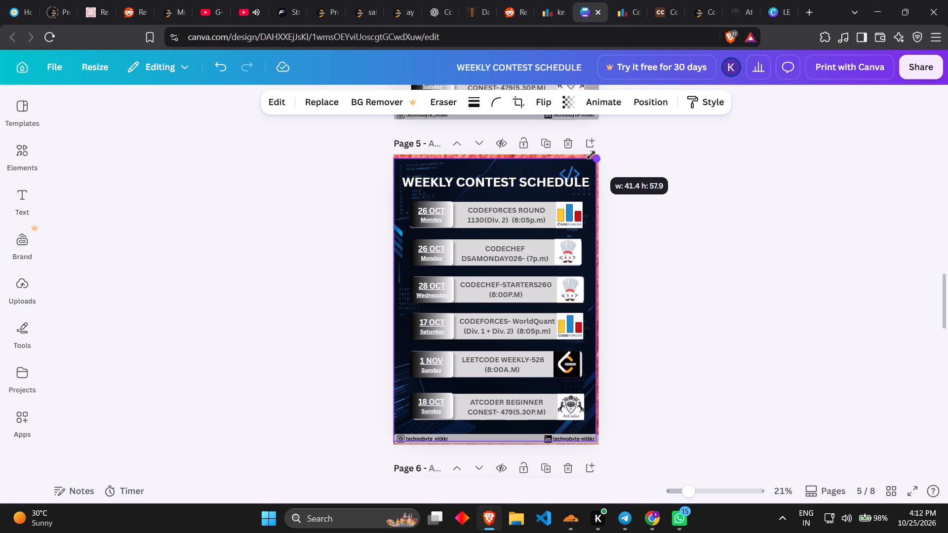
left_click_drag(591, 155, 593, 155)
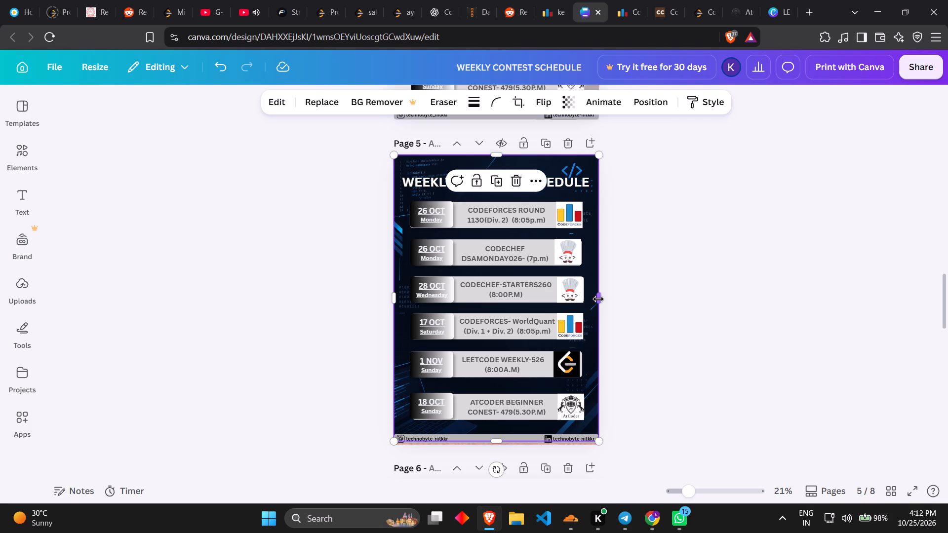
left_click(600, 299)
left_click(394, 297)
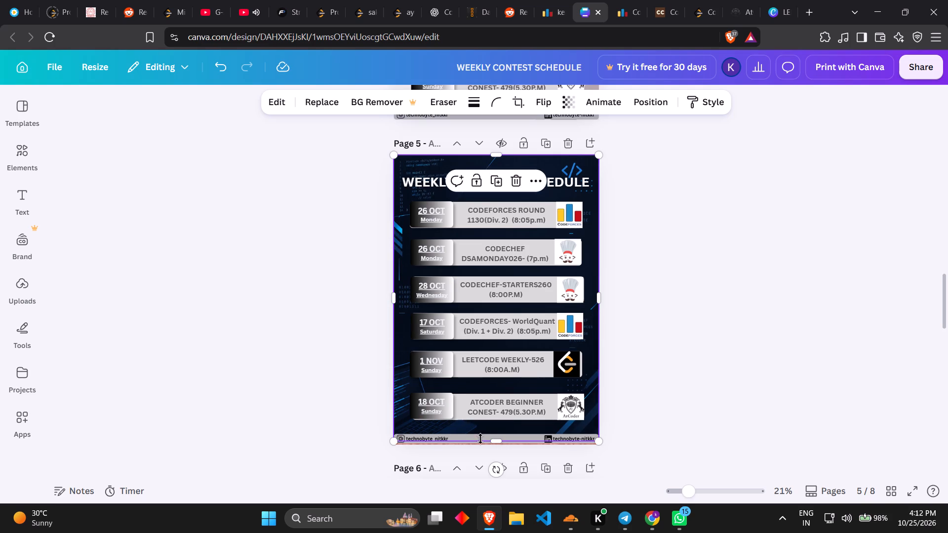
left_click(494, 442)
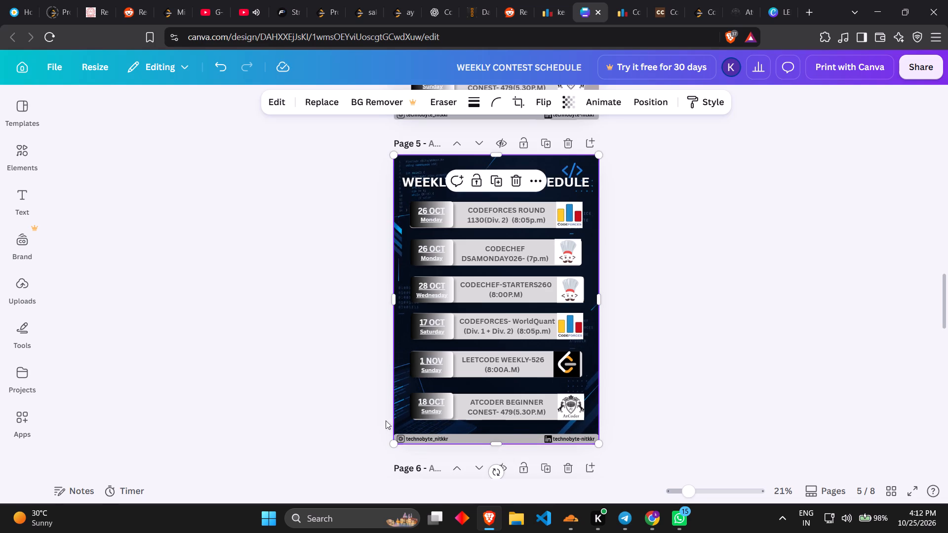
left_click(313, 400)
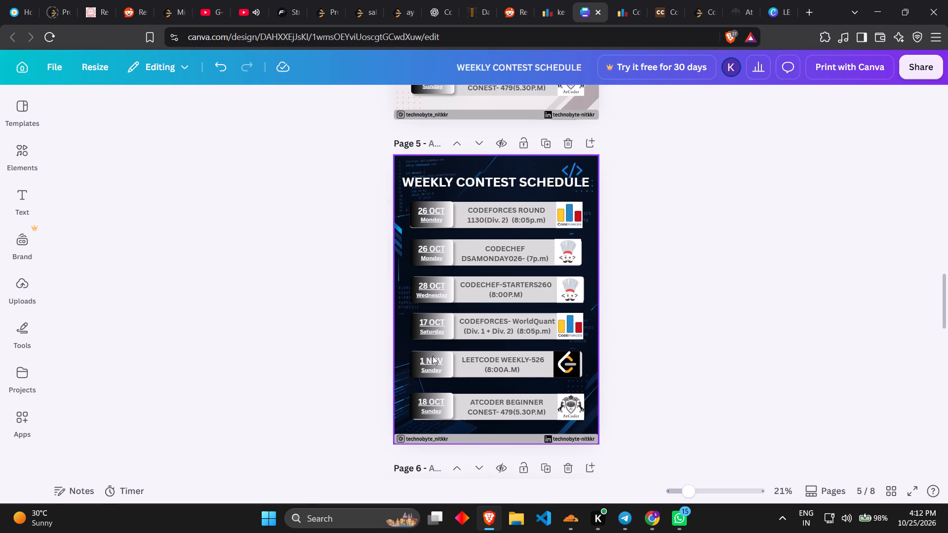
Delete the 17 OCT CODEFORCES-WorldQuant row from page 5: its contest text, grey bar, Codeforces logo and date box.
left_click(462, 332)
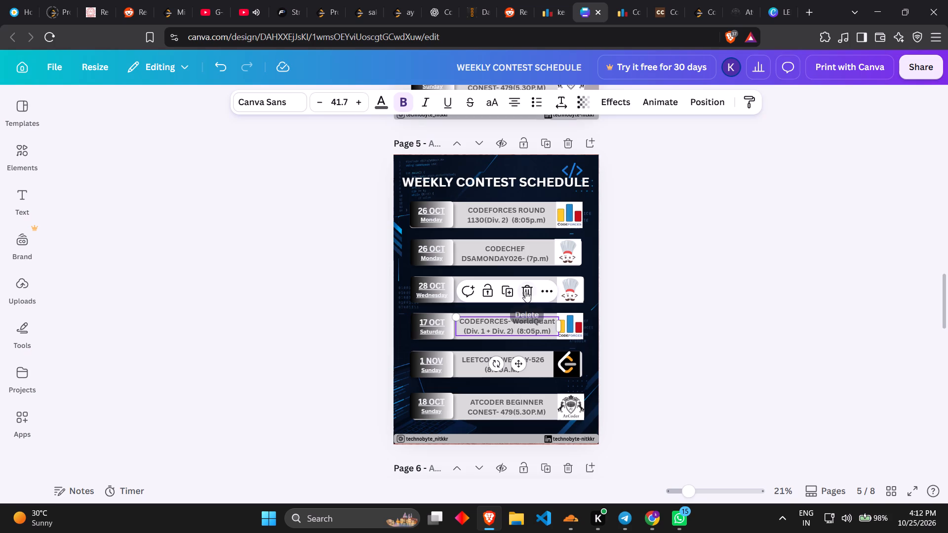
left_click(525, 292)
left_click(502, 331)
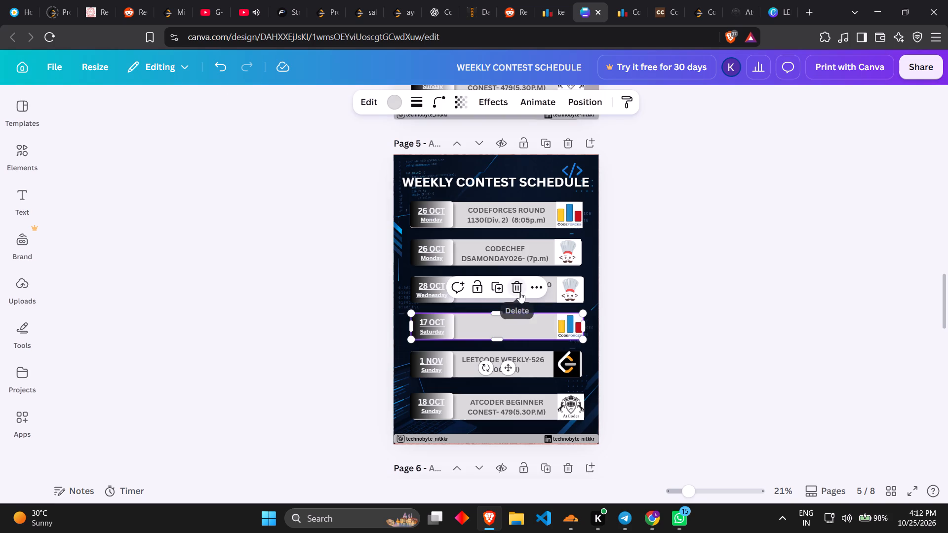
left_click(519, 292)
left_click(569, 331)
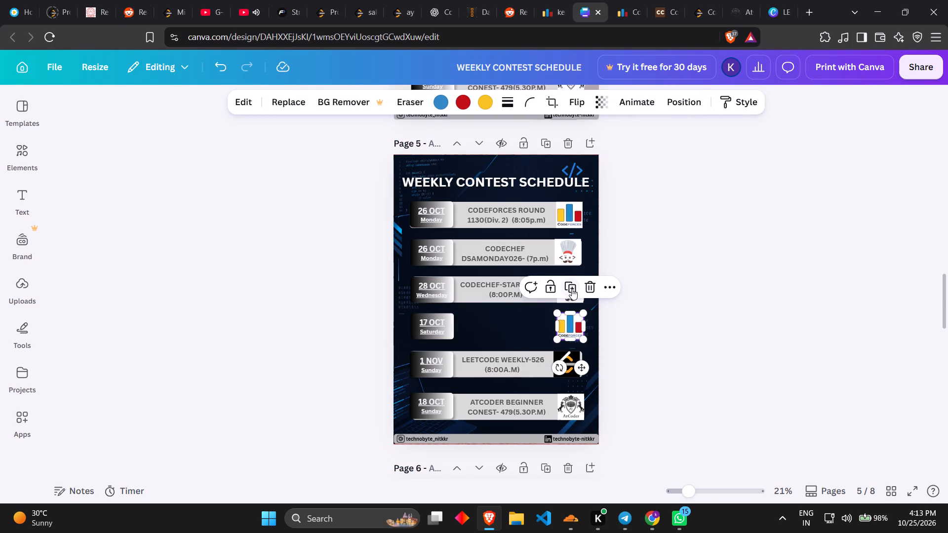
left_click(586, 284)
left_click(429, 324)
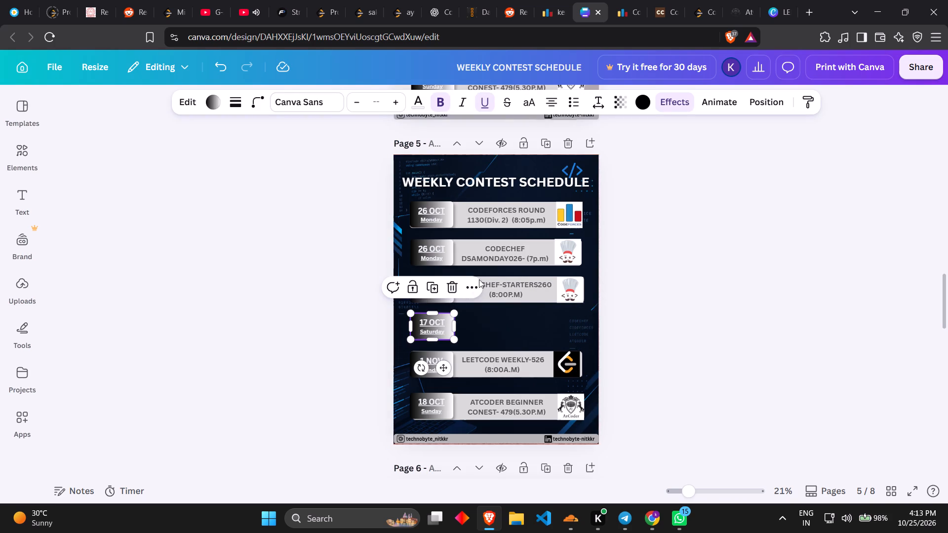
left_click(458, 288)
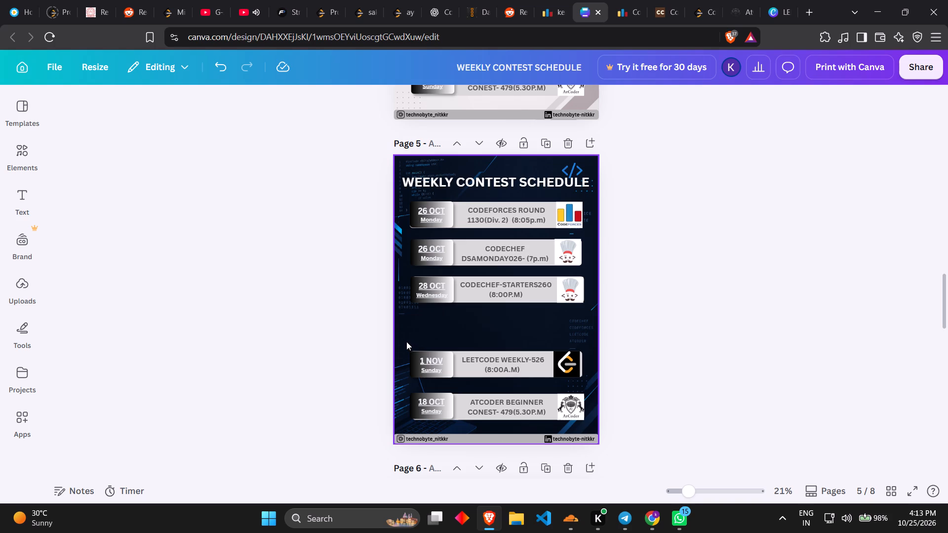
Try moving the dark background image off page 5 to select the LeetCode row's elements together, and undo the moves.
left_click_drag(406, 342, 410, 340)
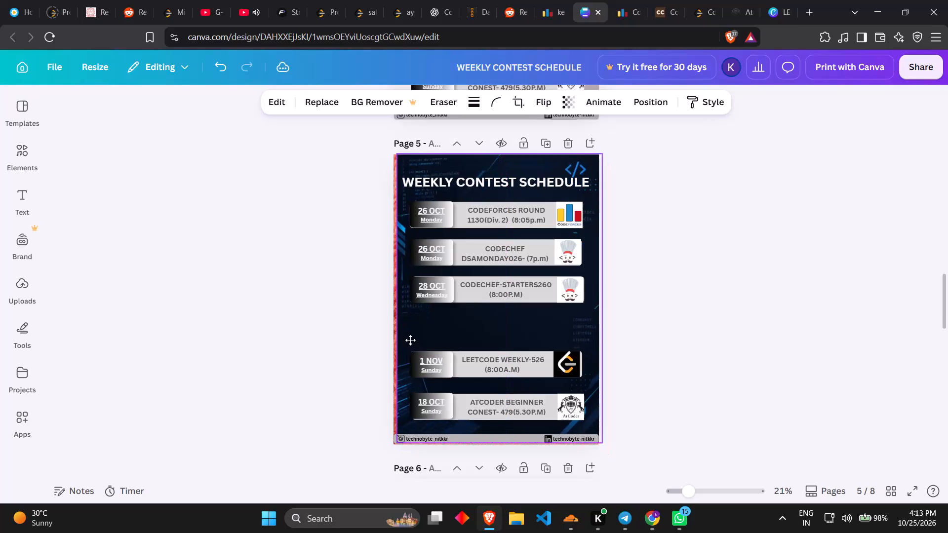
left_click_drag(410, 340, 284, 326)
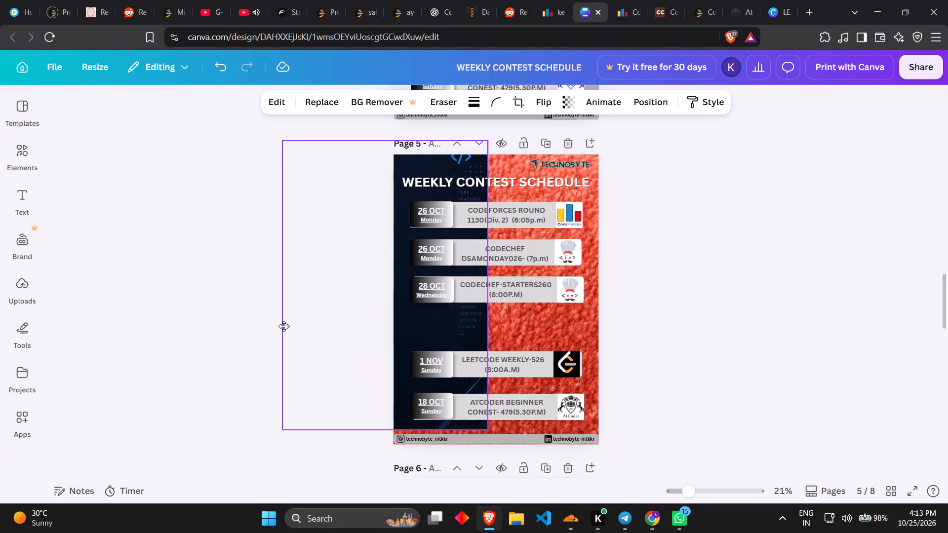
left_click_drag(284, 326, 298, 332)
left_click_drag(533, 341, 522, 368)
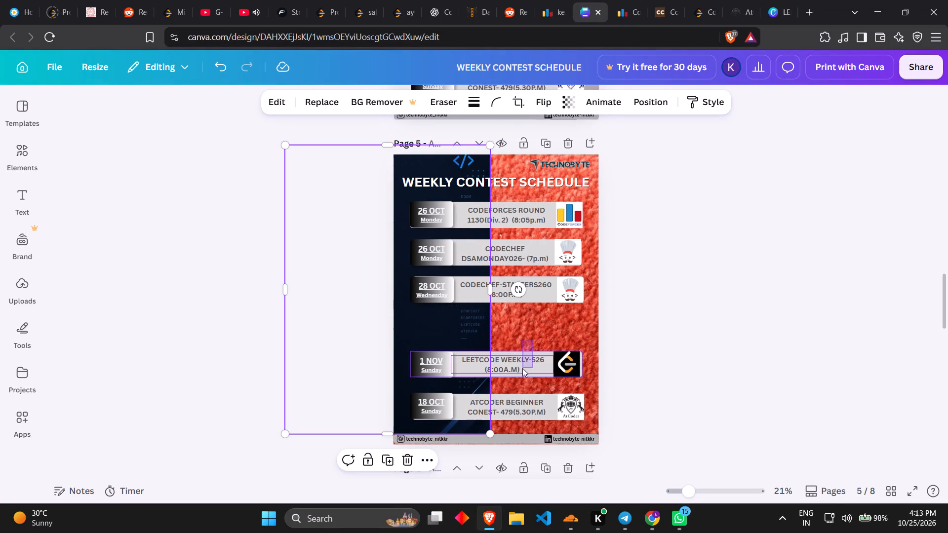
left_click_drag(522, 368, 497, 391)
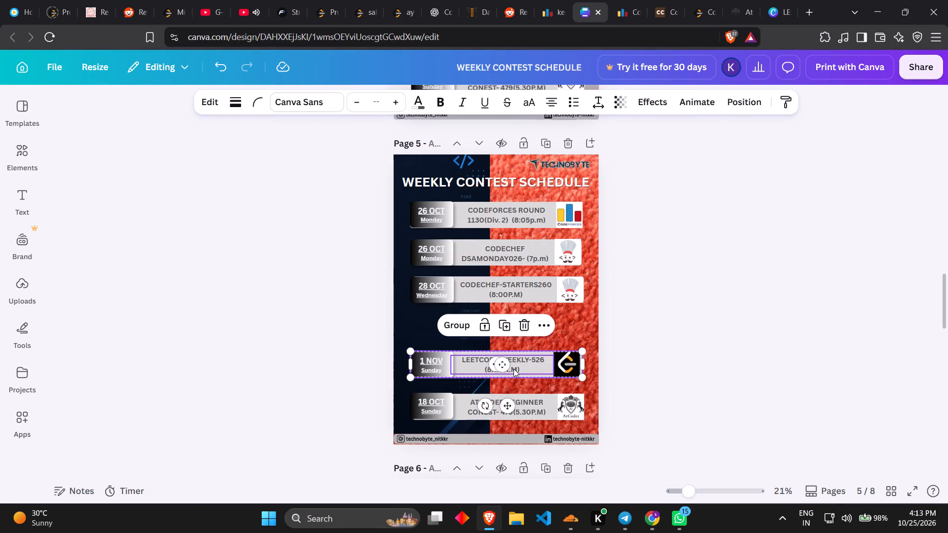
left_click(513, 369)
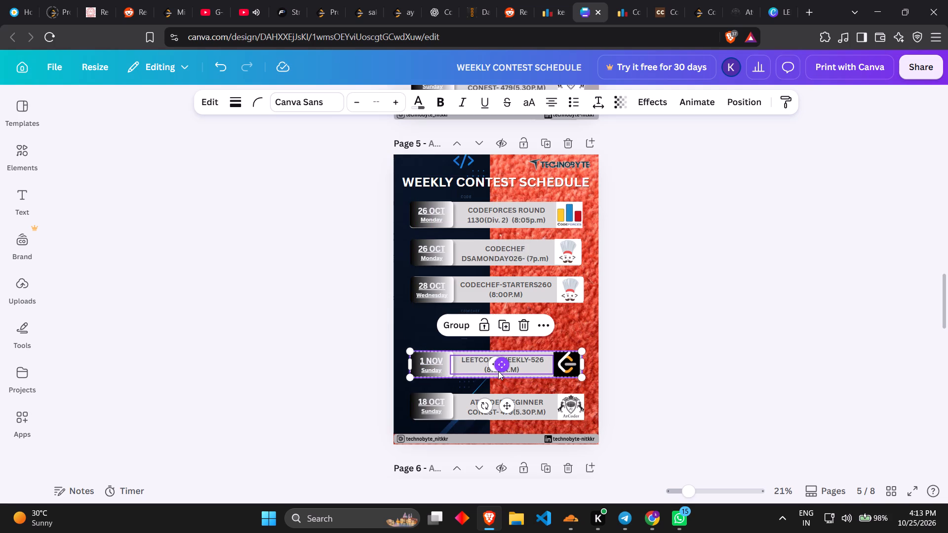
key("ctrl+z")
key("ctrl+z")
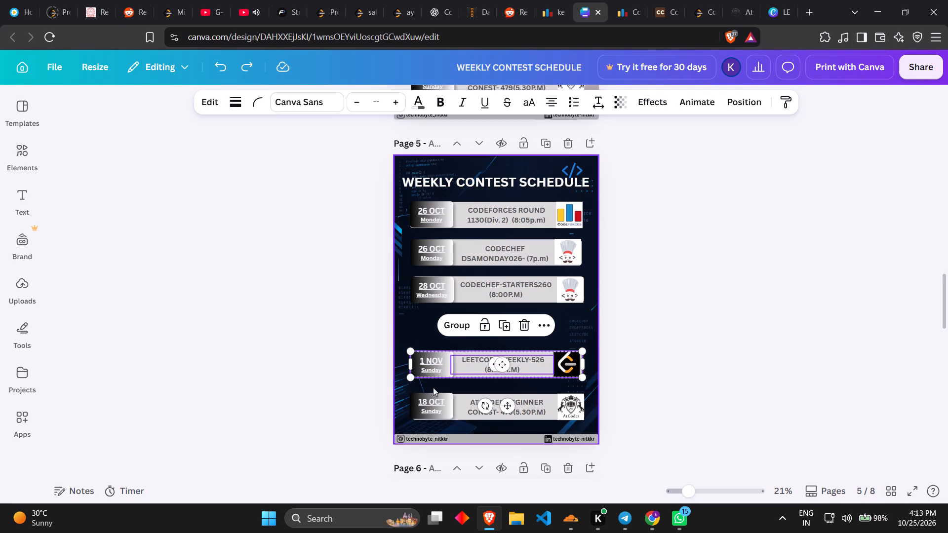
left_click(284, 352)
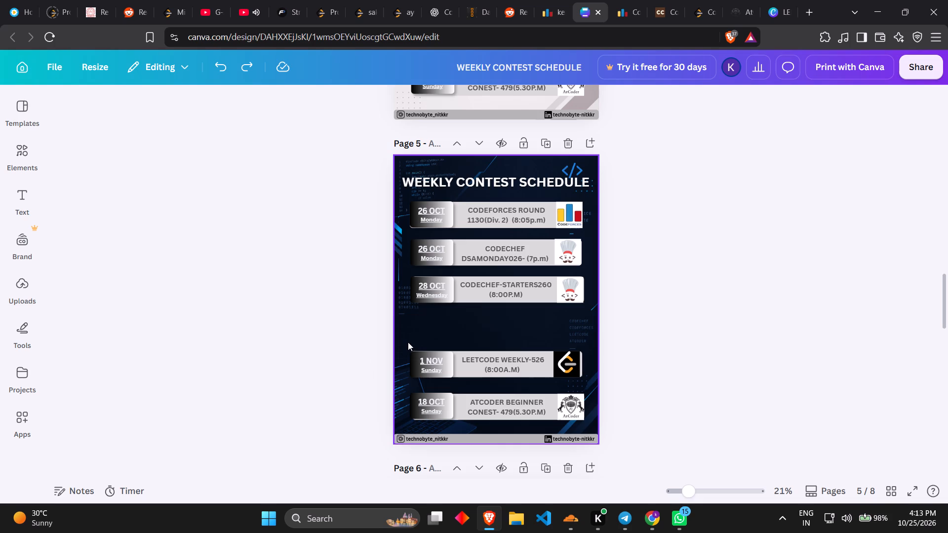
left_click_drag(404, 334, 409, 337)
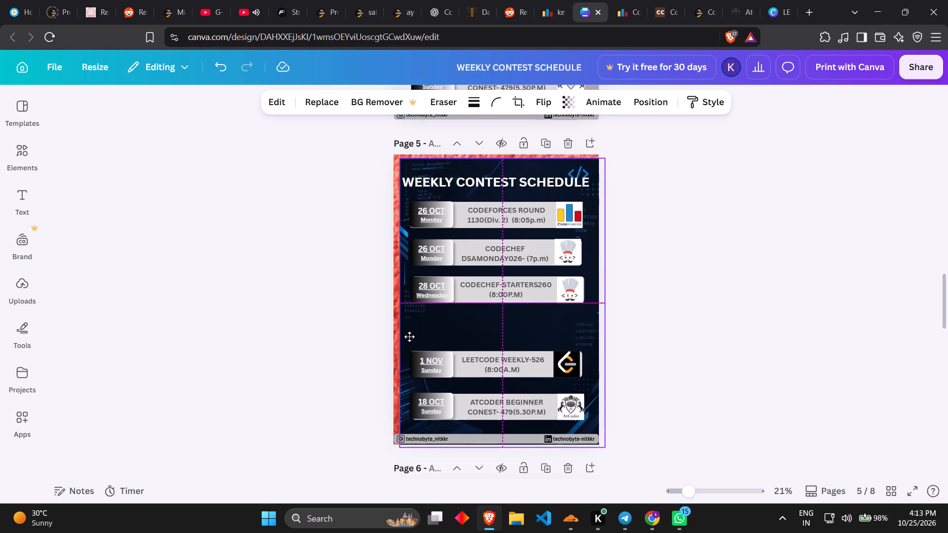
left_click_drag(409, 337, 315, 360)
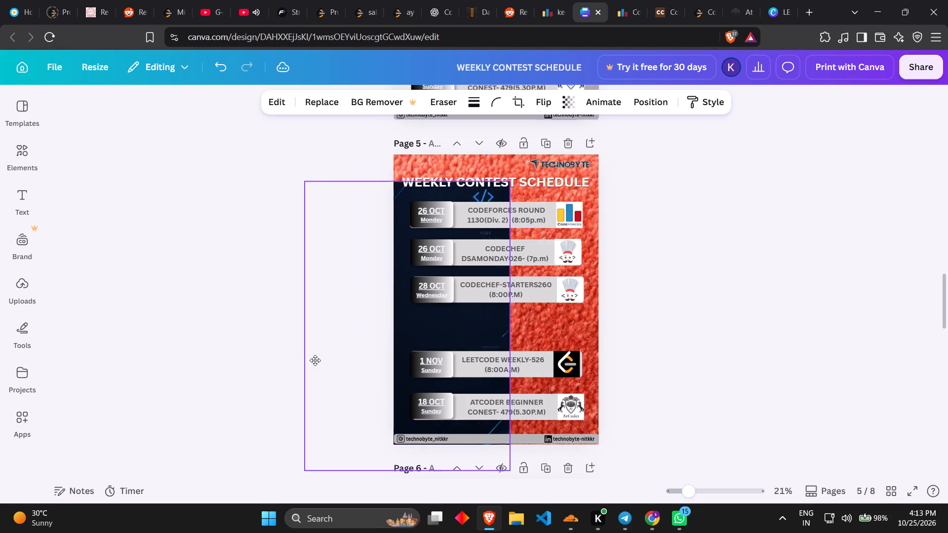
left_click_drag(315, 360, 387, 355)
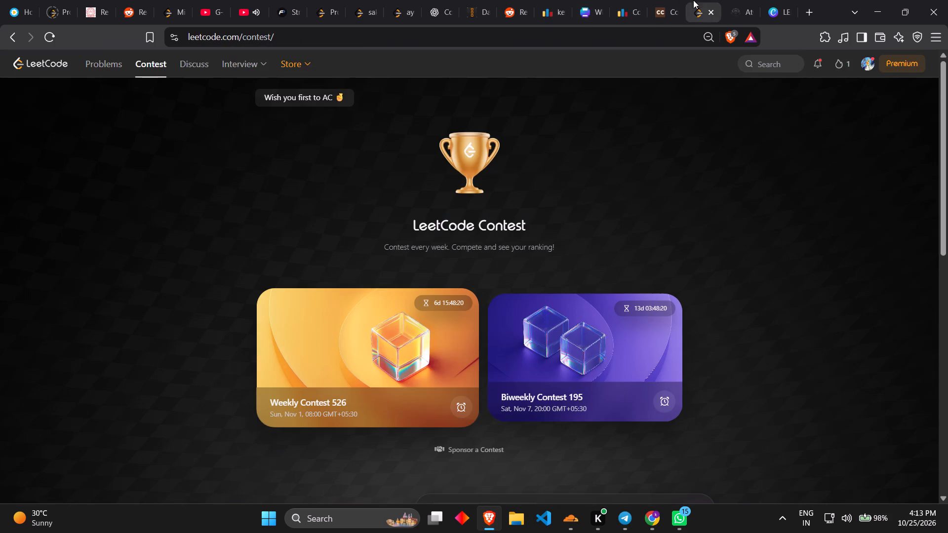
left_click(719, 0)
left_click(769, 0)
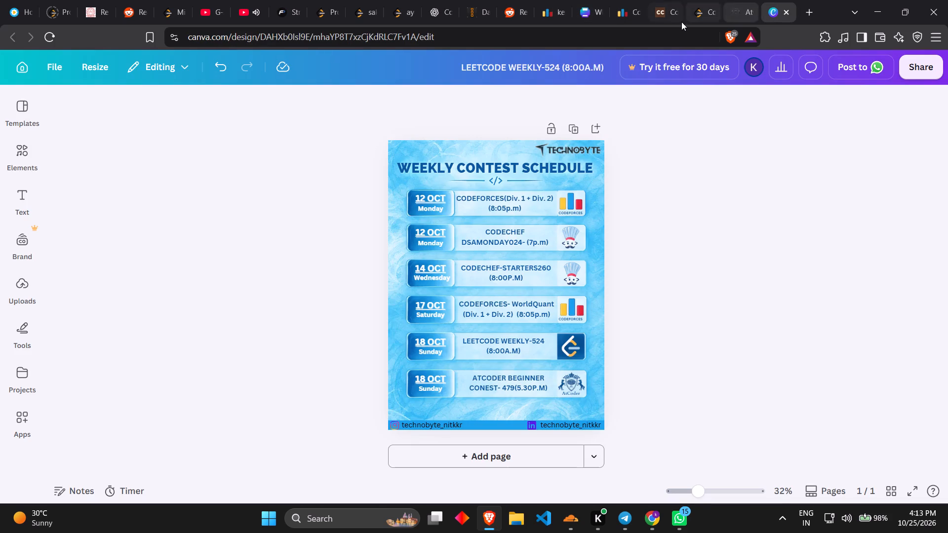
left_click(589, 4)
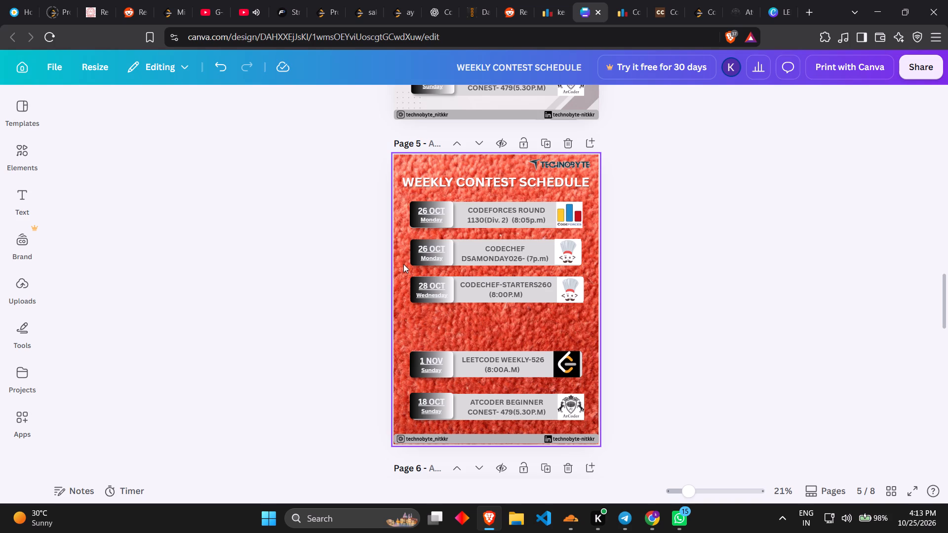
Paste the copied dark coding background onto page 5 and send it to the back, behind the contest rows.
key("ctrl+v")
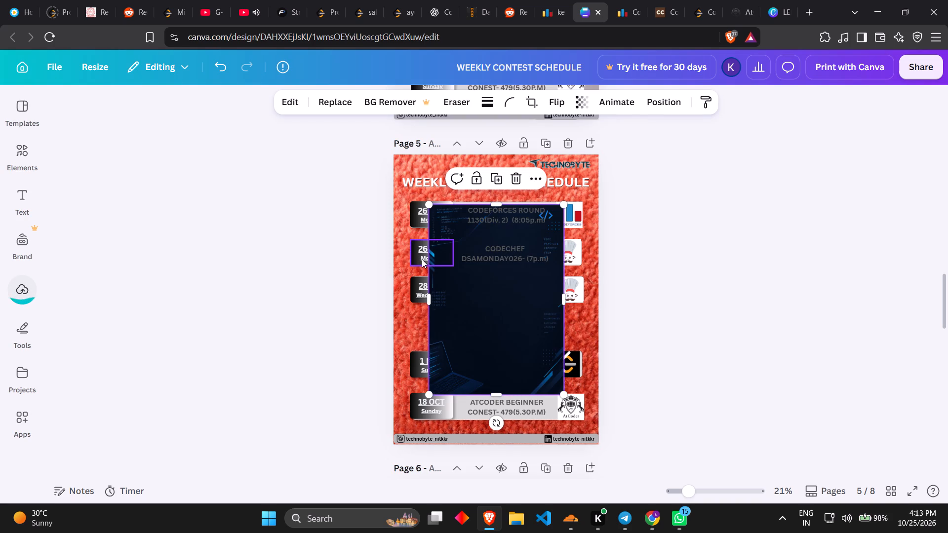
right_click(467, 293)
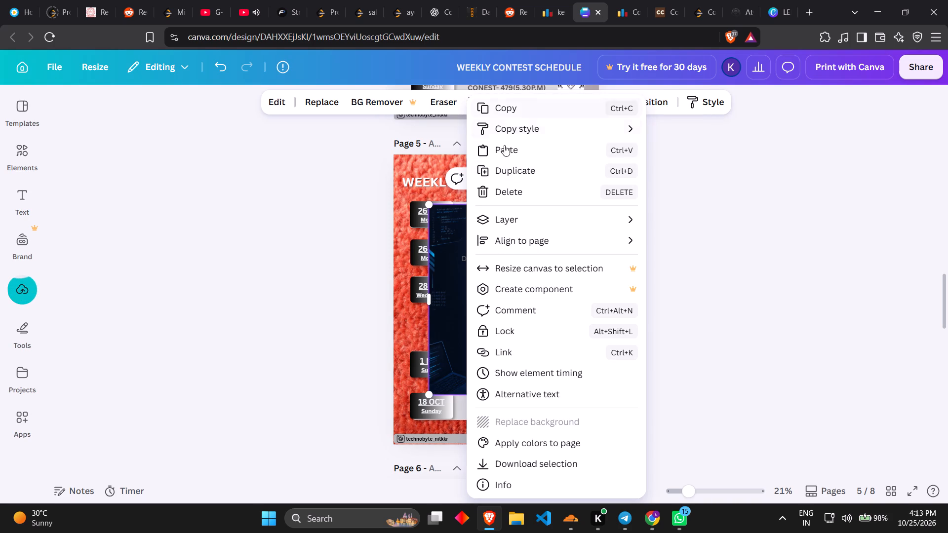
left_click(652, 96)
left_click(651, 97)
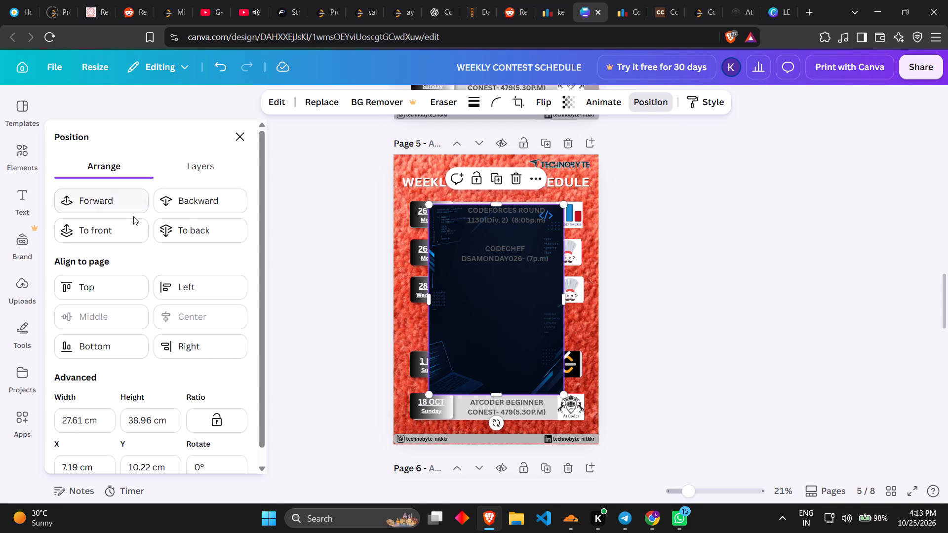
left_click(181, 228)
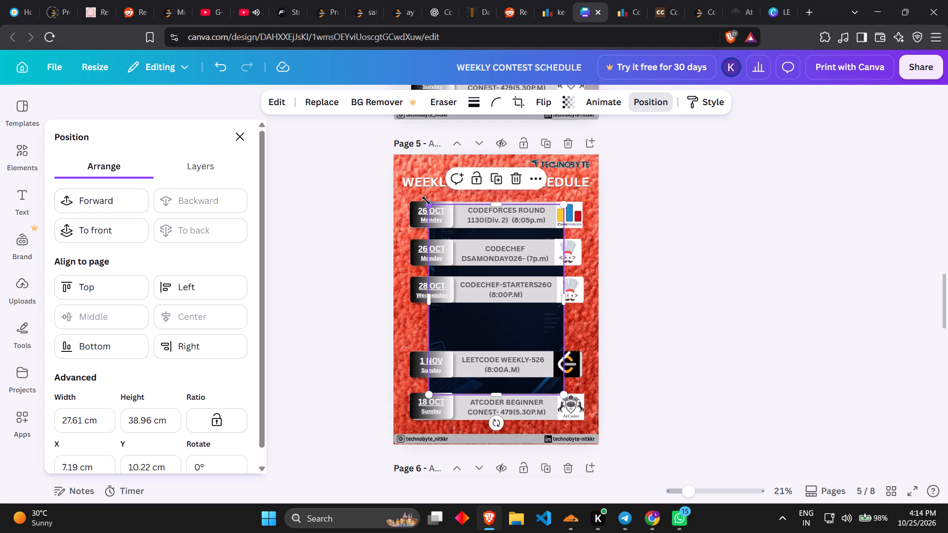
Enlarge the dark background image on page 5 to about 42 cm wide and 59 cm high, covering the whole page.
left_click_drag(426, 203, 426, 202)
left_click_drag(426, 202, 403, 147)
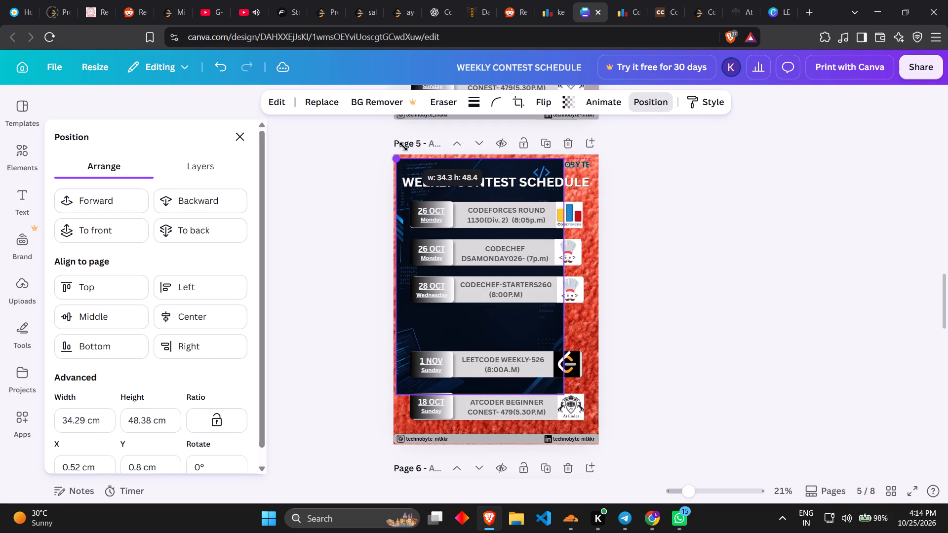
left_click_drag(403, 147, 403, 147)
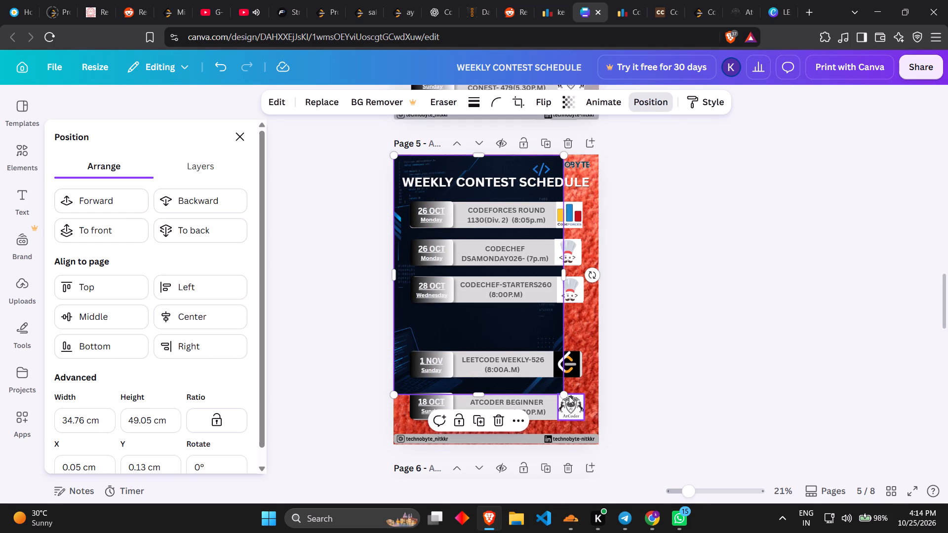
left_click_drag(562, 390, 576, 434)
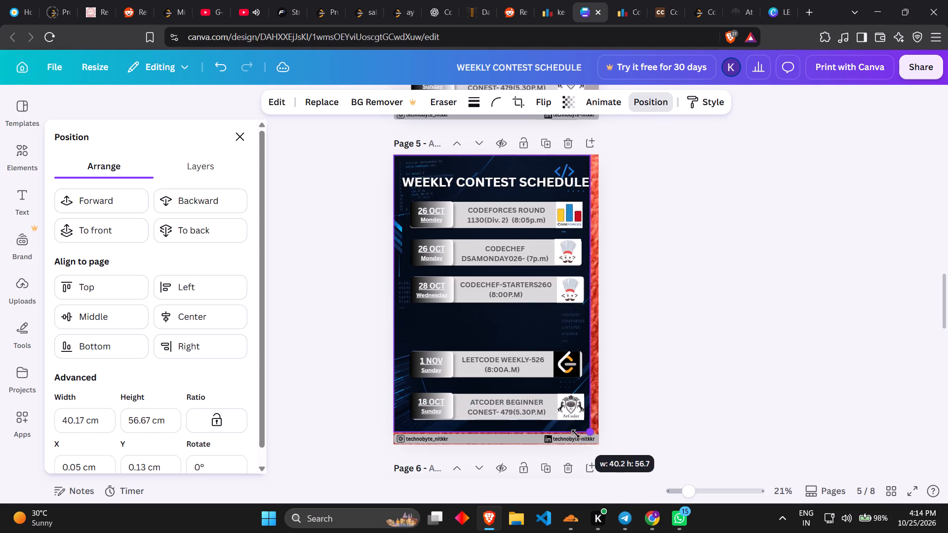
left_click_drag(576, 434, 584, 446)
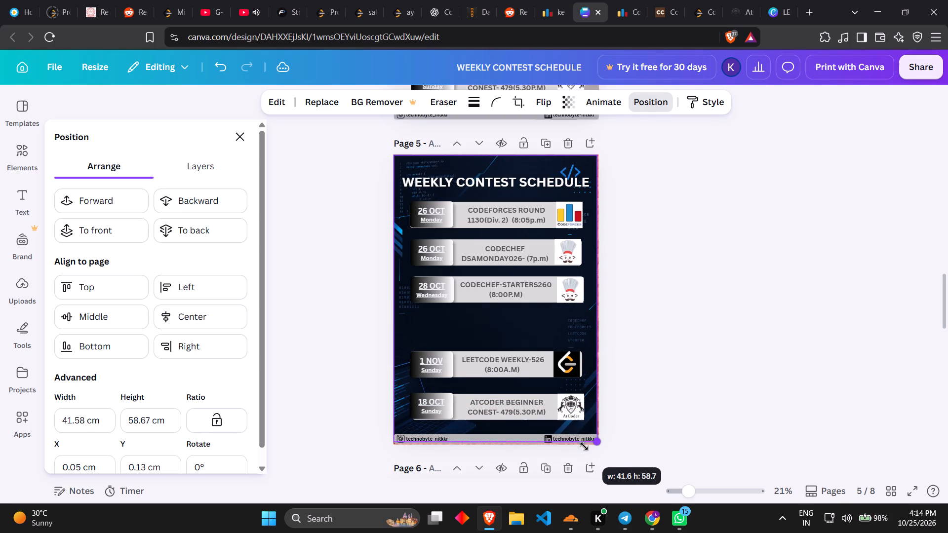
left_click_drag(584, 446, 586, 446)
left_click(359, 414)
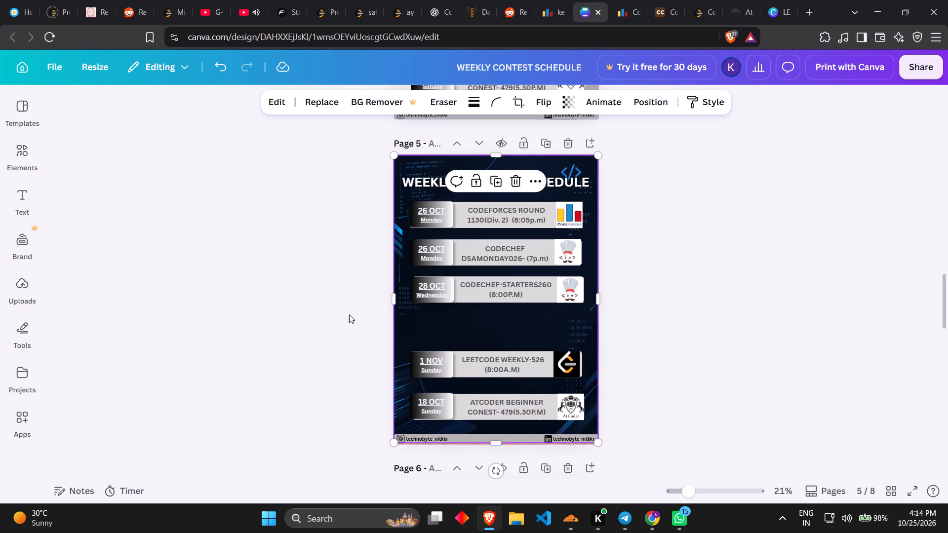
left_click(341, 307)
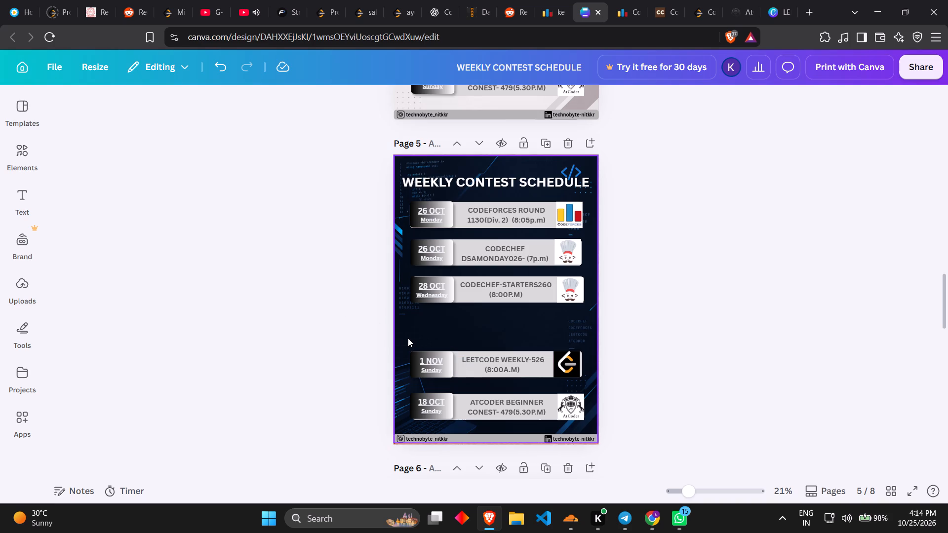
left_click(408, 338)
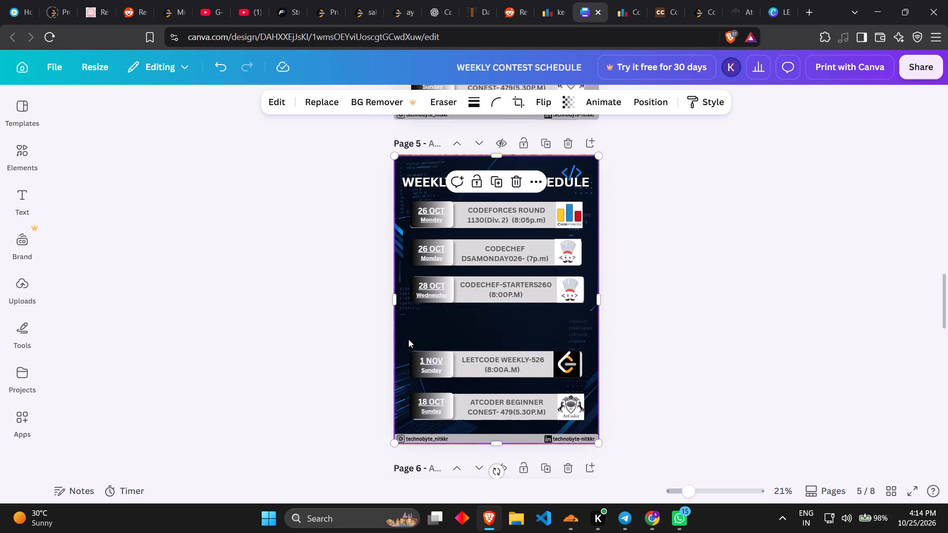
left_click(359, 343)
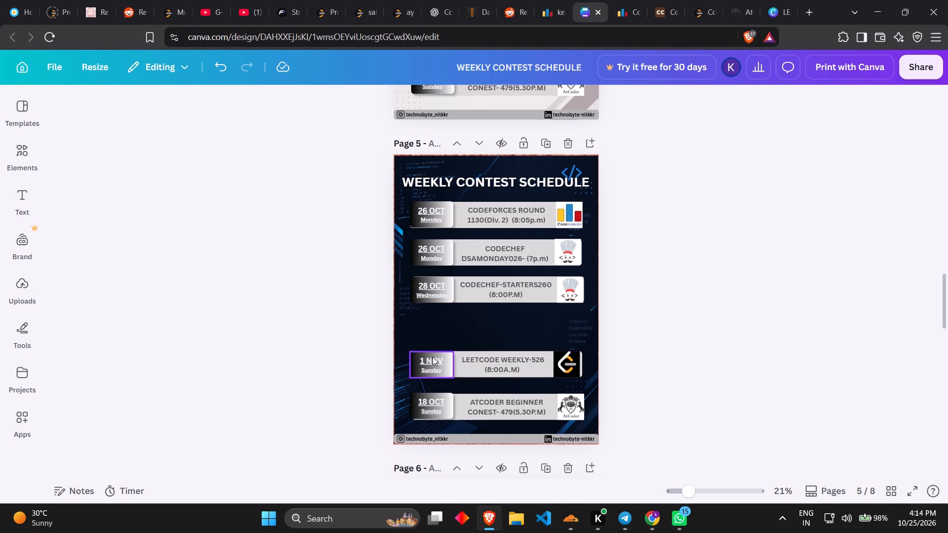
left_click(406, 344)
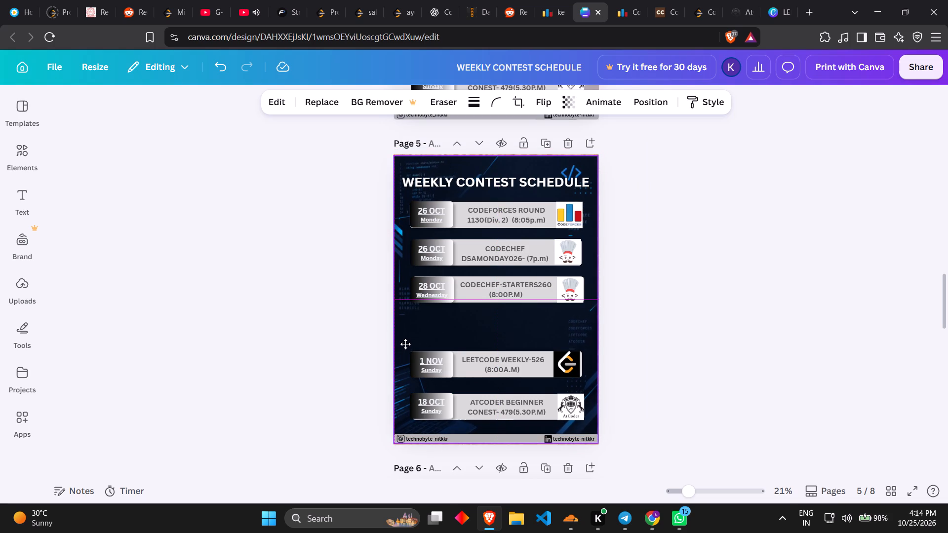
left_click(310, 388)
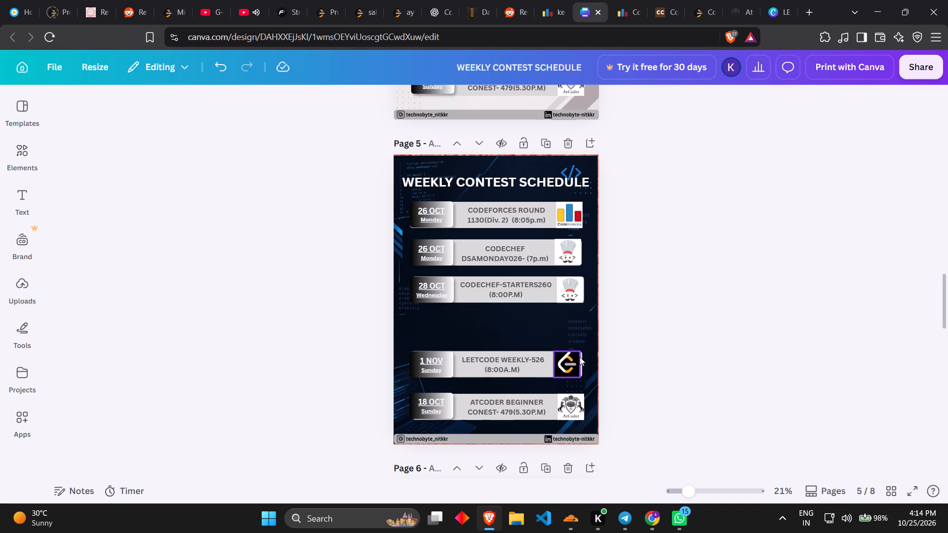
Reposition the LeetCode logo at the end of the 1 NOV row and resize it to about 5.1 cm wide and 5.5 cm high.
left_click(566, 363)
left_click(566, 363)
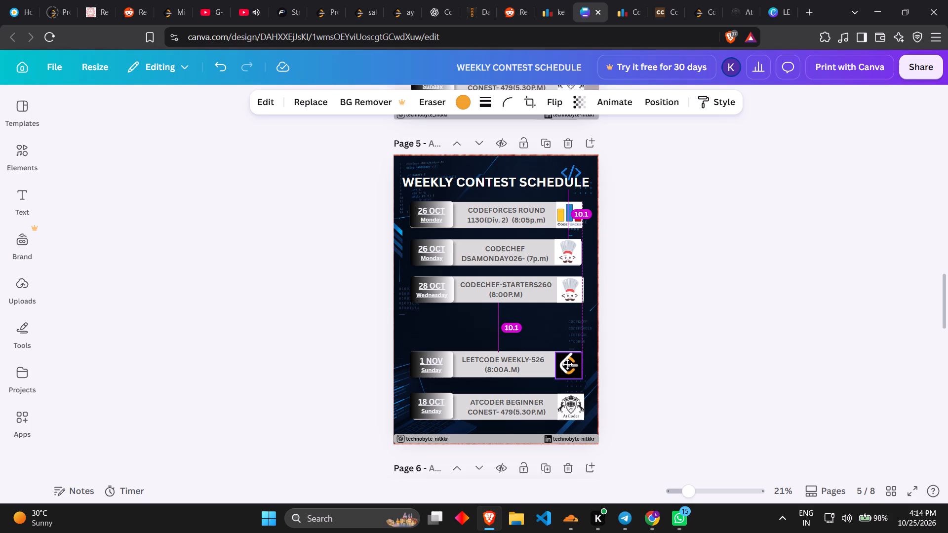
left_click(556, 355)
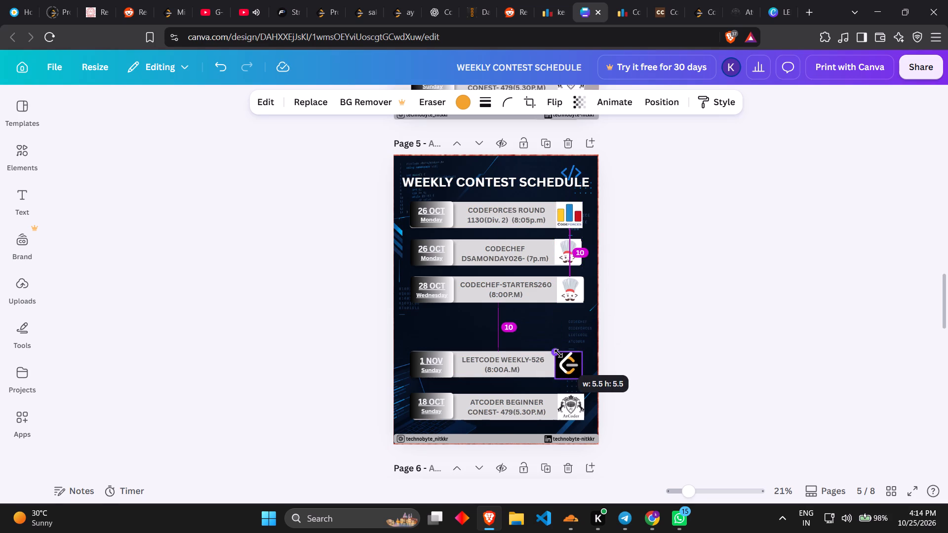
left_click(556, 361)
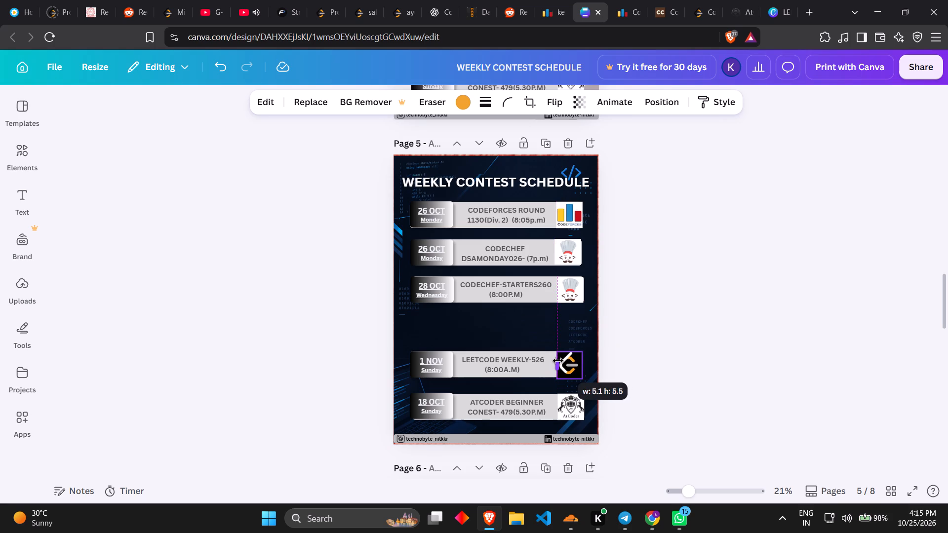
Shift the CodeChef logo in the 28 OCT row slightly left, in line with the CodeChef logo above it.
left_click(566, 286)
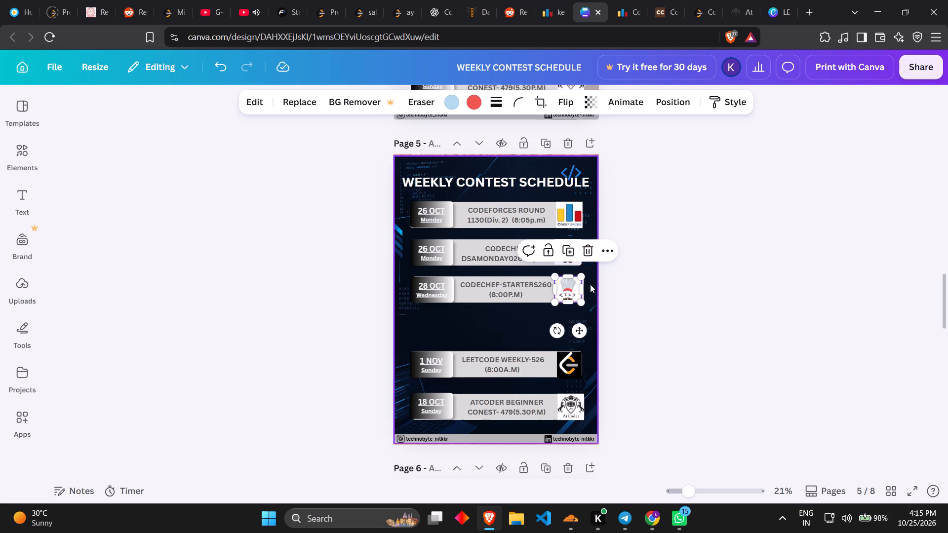
Narrow the grey bar behind the 28 OCT CodeChef row so its right edge lines up with the chef logo.
left_click(524, 296)
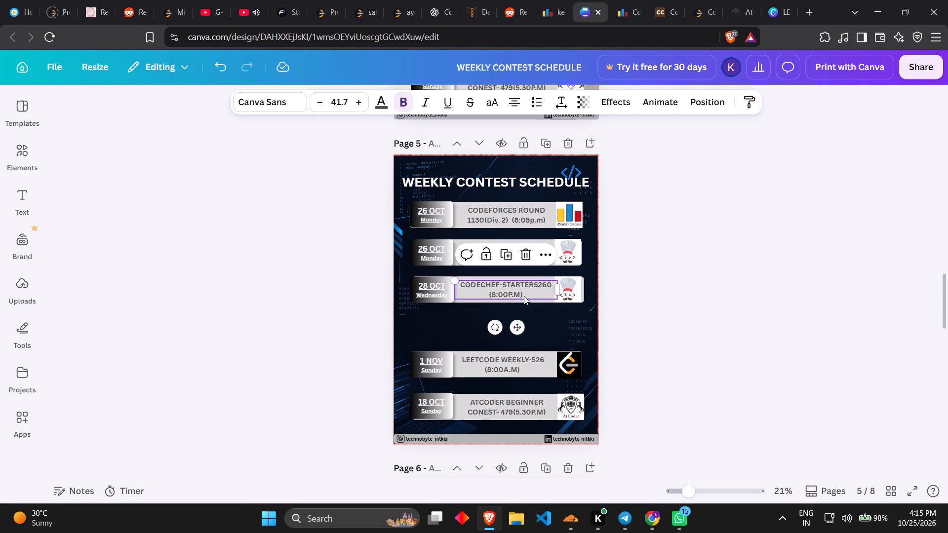
left_click(534, 299)
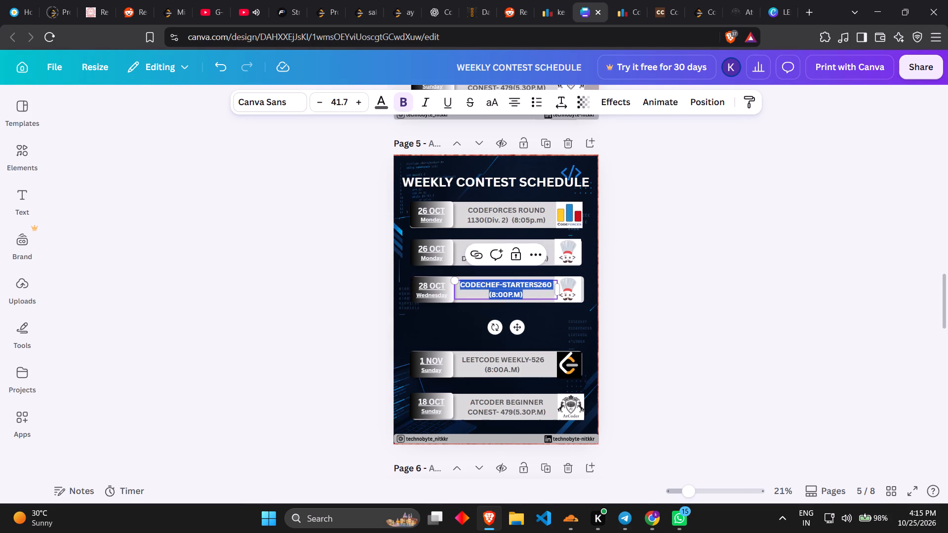
left_click(446, 298)
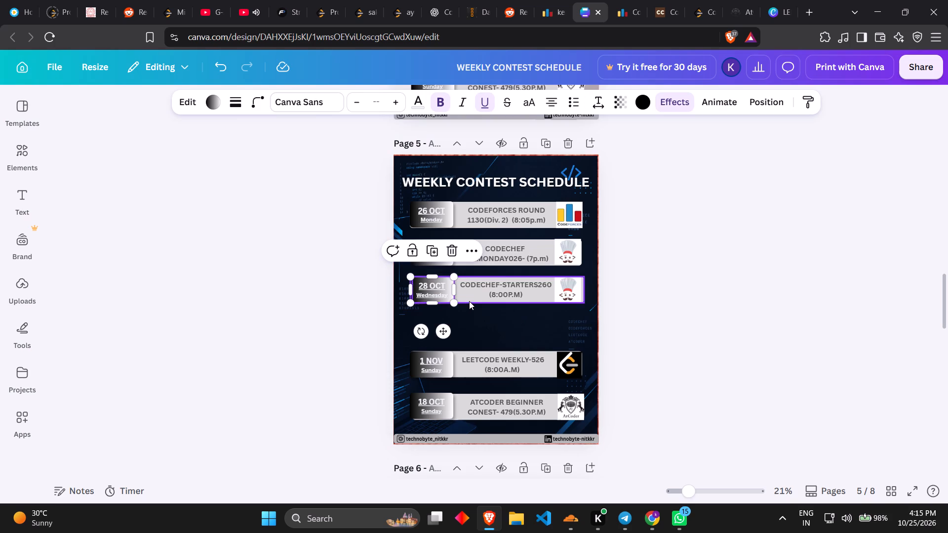
left_click(469, 301)
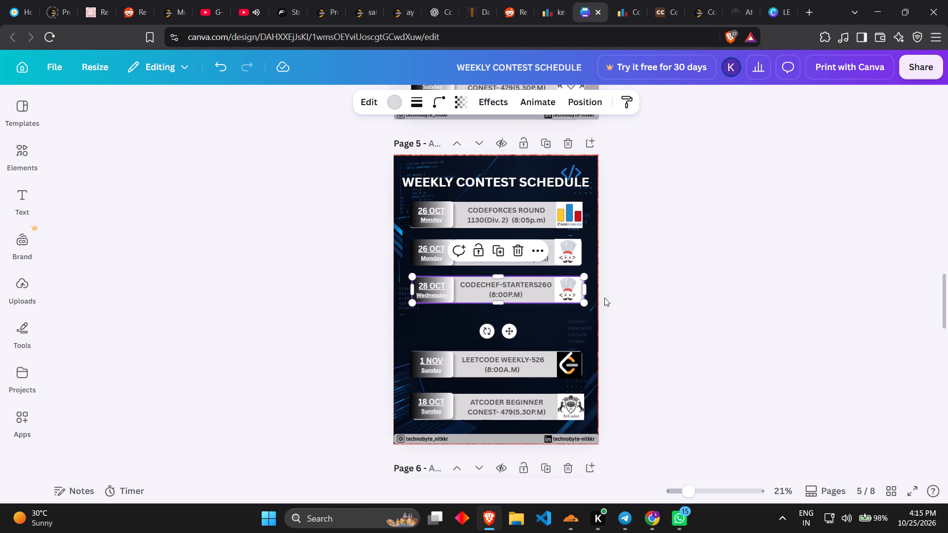
left_click(585, 295)
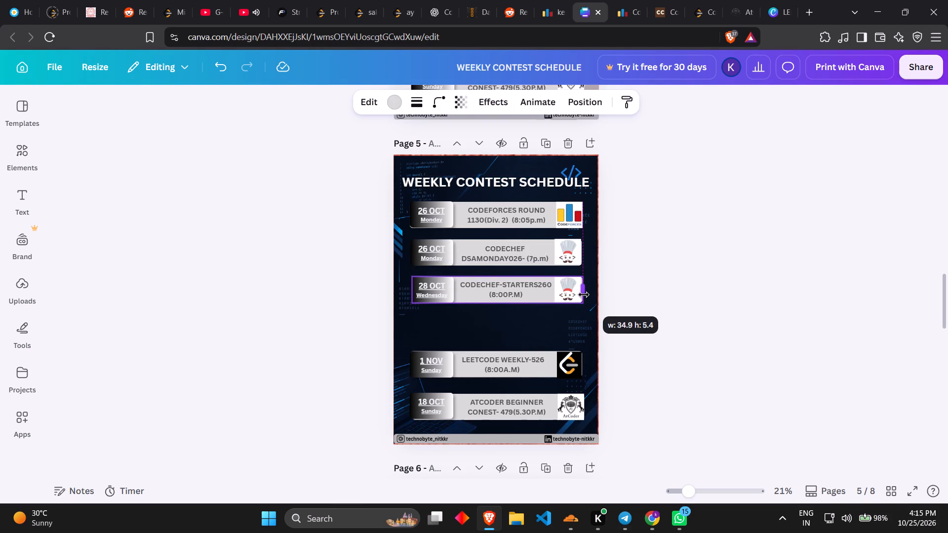
left_click(207, 276)
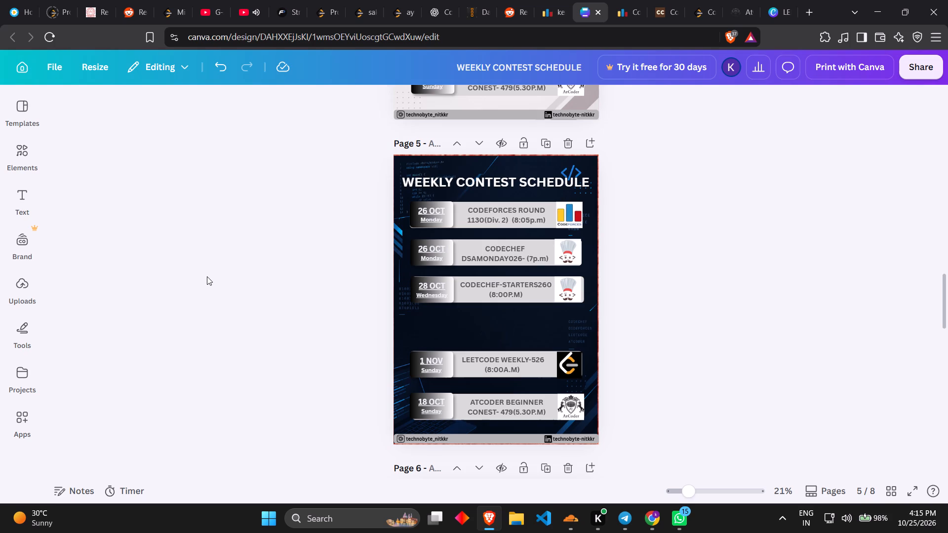
left_click(583, 294)
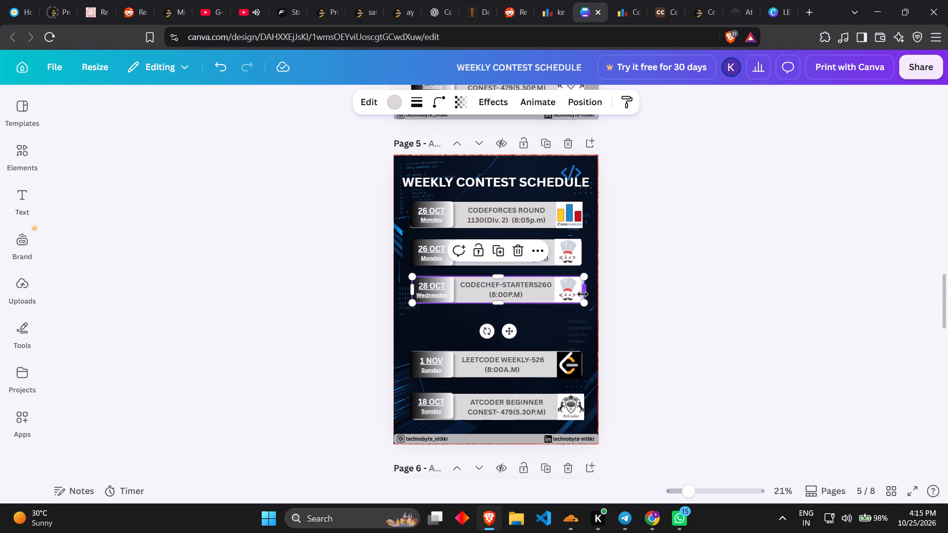
Trim the full-width bar behind the 28 OCT CodeChef row slightly so its right edge meets the chef logo's edge.
left_click_drag(584, 286, 579, 286)
left_click(295, 272)
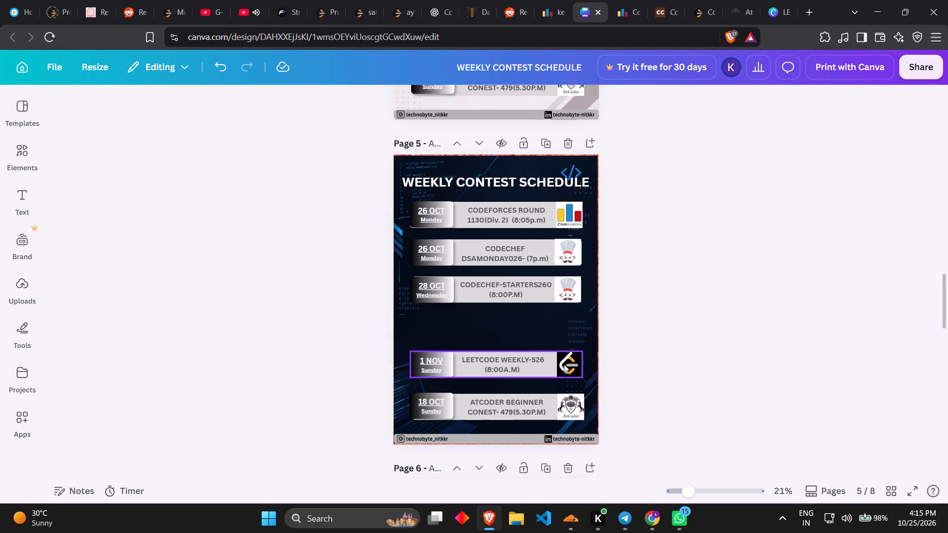